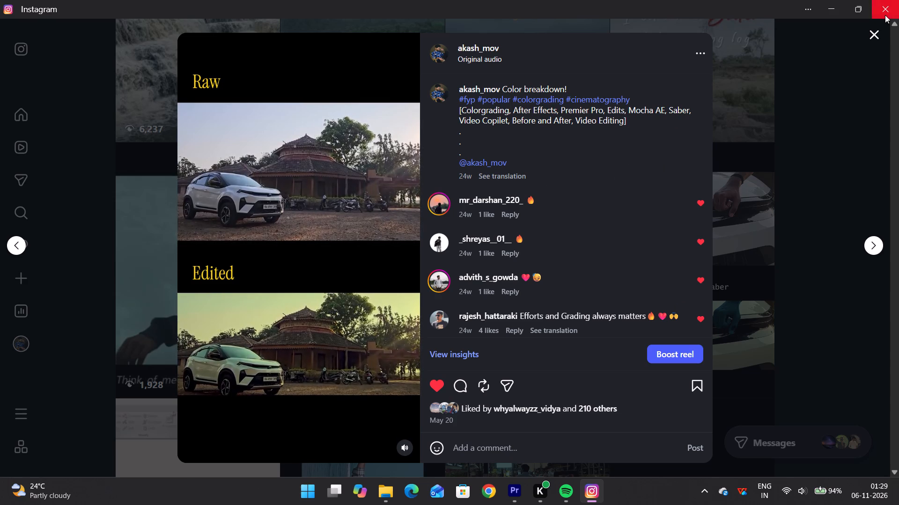
Review the profile's color breakdown, motion graphic, rainy-day and hillside cinematic reels, and close Instagram.
scroll(541, 211, "down", 4)
scroll(539, 213, "up", 3)
scroll(541, 209, "down", 3)
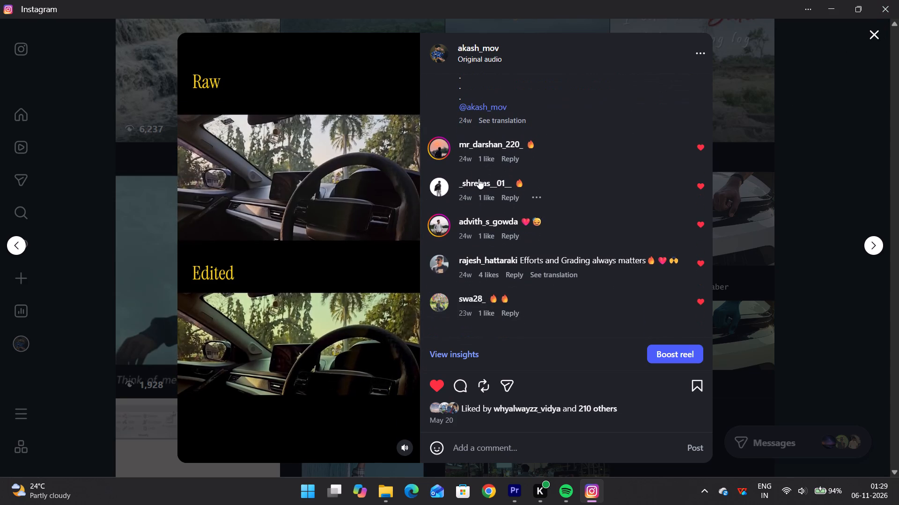
left_click(875, 33)
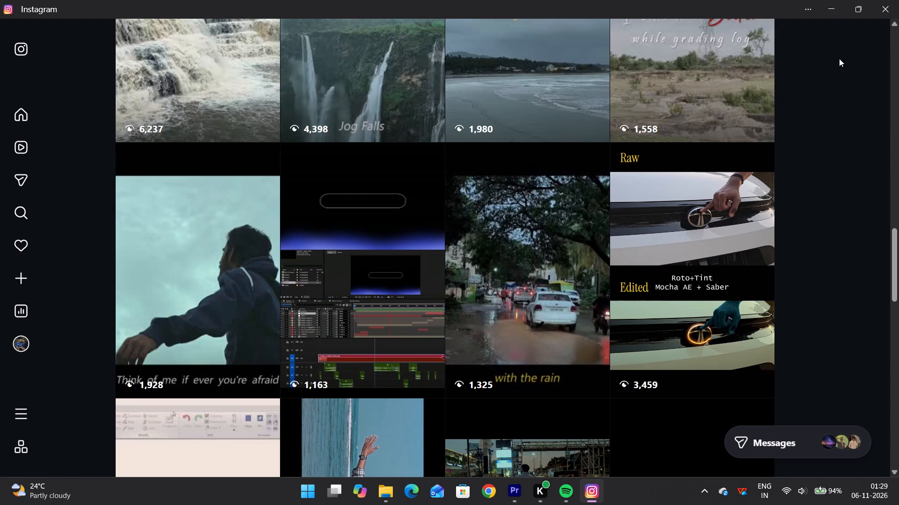
left_click(349, 246)
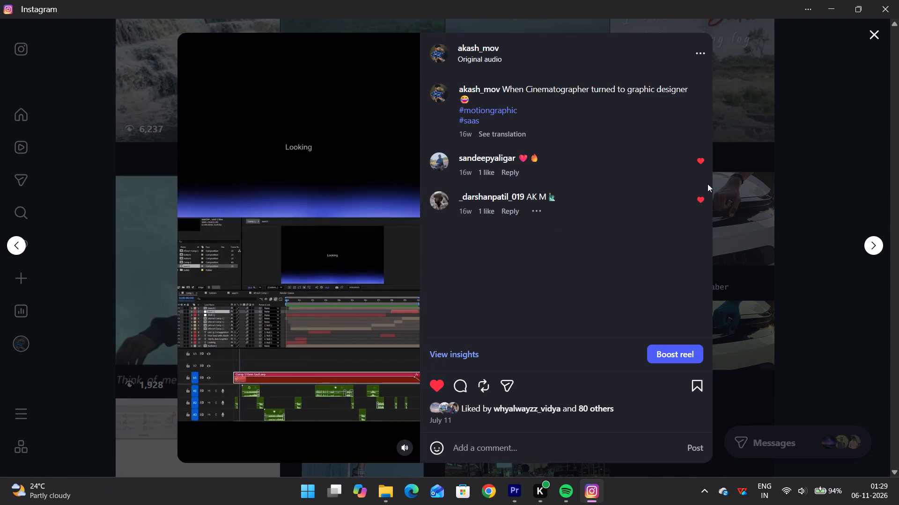
left_click(876, 34)
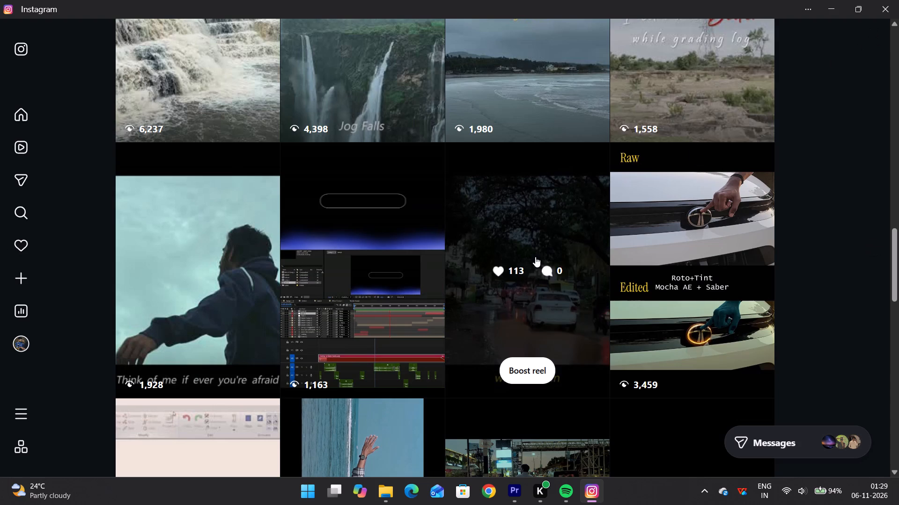
left_click(525, 210)
left_click(867, 39)
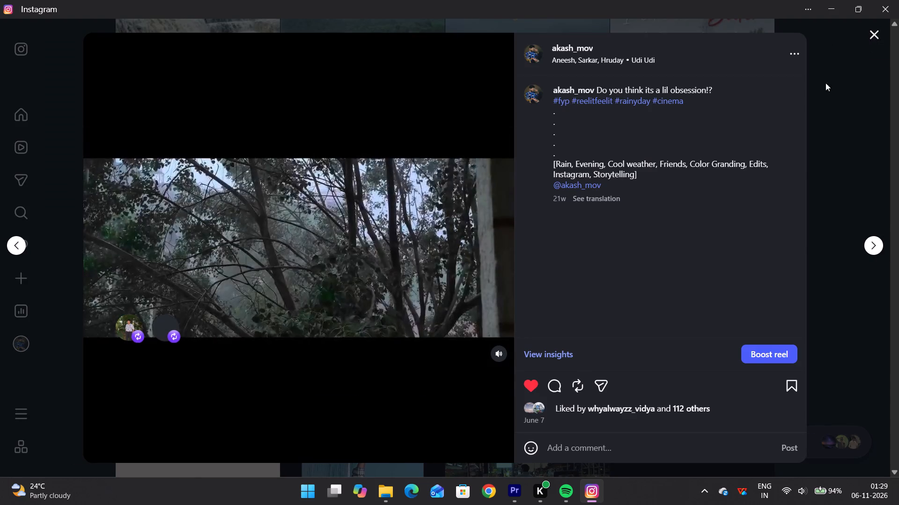
left_click(232, 230)
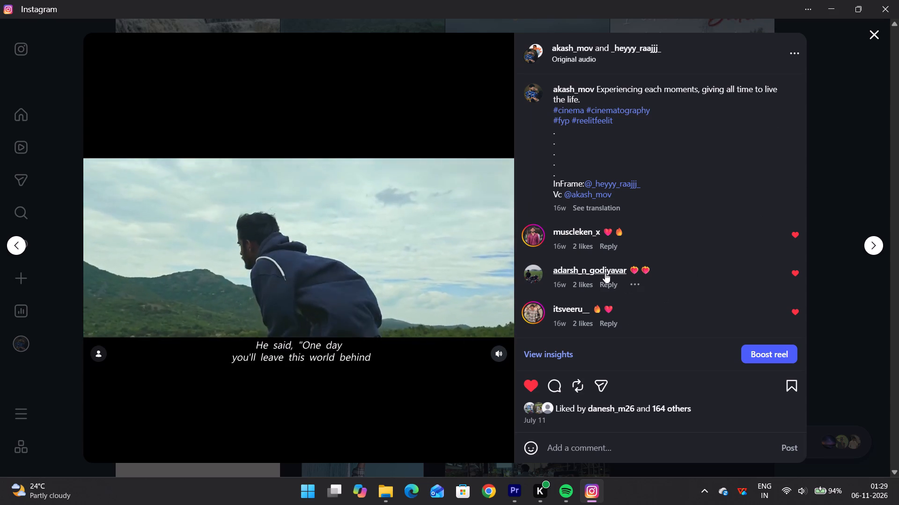
left_click(871, 30)
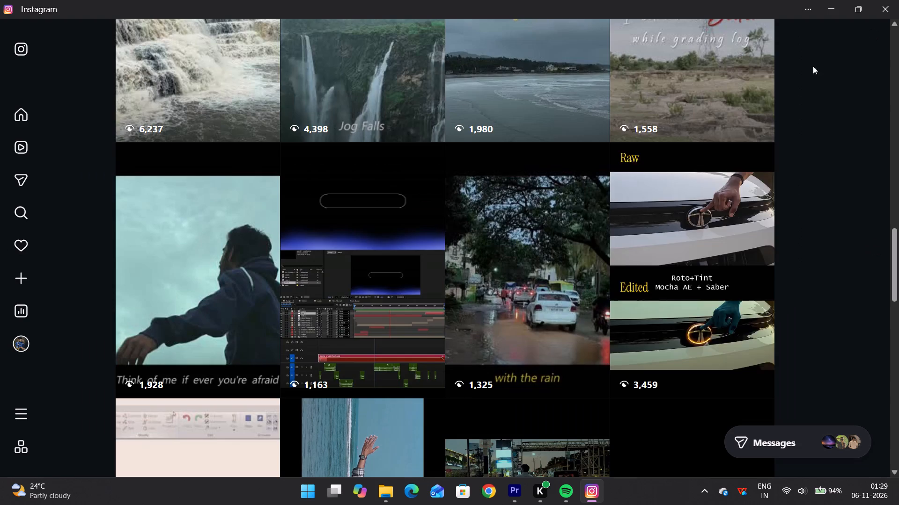
scroll(416, 339, "up", 4)
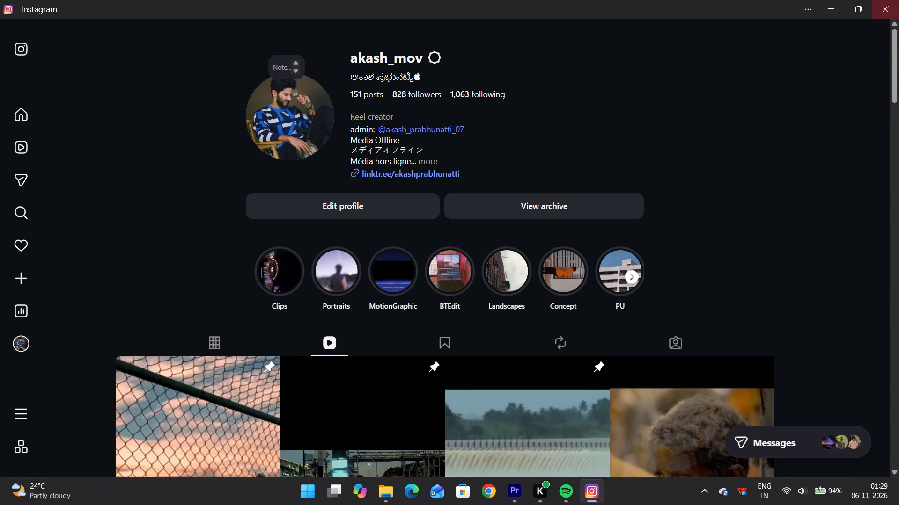
left_click(898, 0)
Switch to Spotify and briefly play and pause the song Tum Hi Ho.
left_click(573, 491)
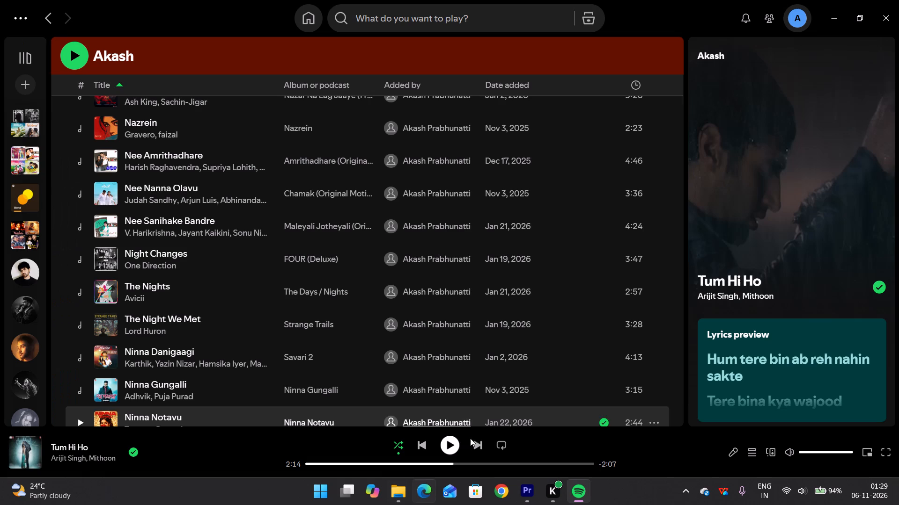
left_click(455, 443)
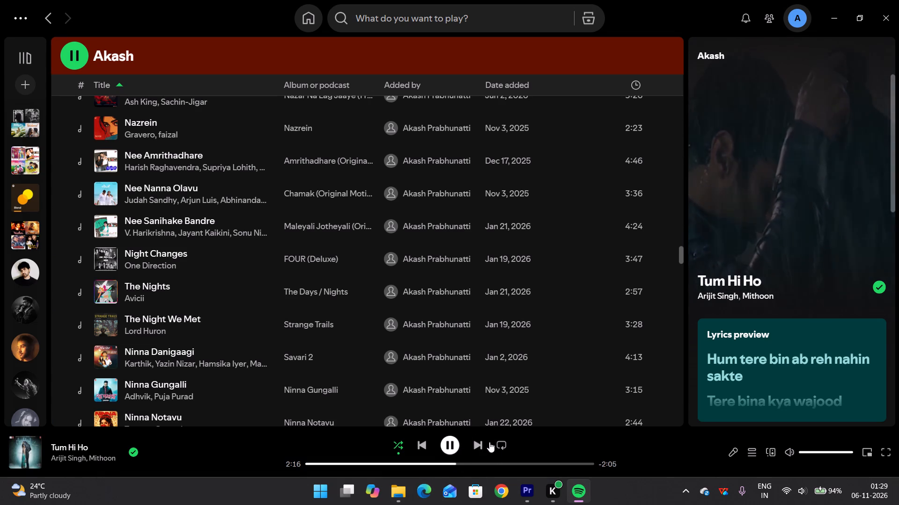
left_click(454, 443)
Switch to Premiere Pro with the Sudee project's GX010396 sequence.
left_click(533, 489)
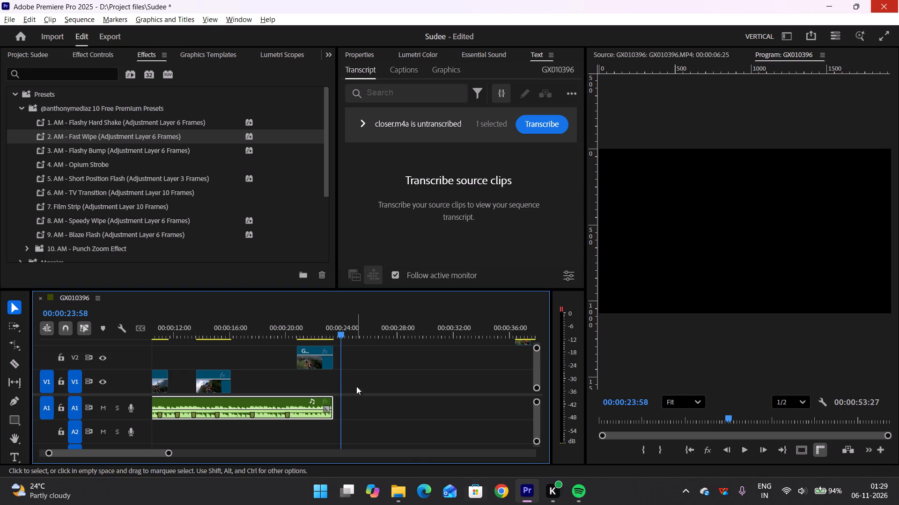
Play the sequence from the start and replay the cuts around 7 to 9 seconds to check their timing against the music.
left_click_drag(341, 328, 0, 375)
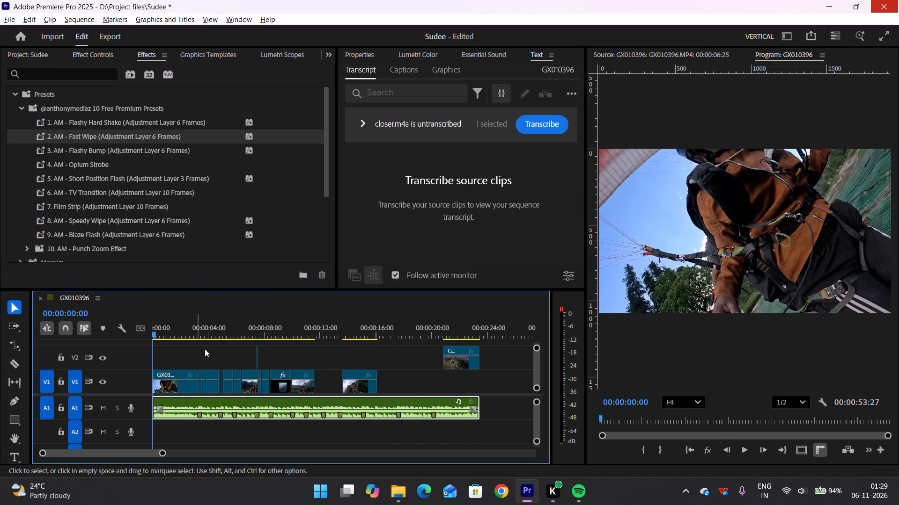
key("space")
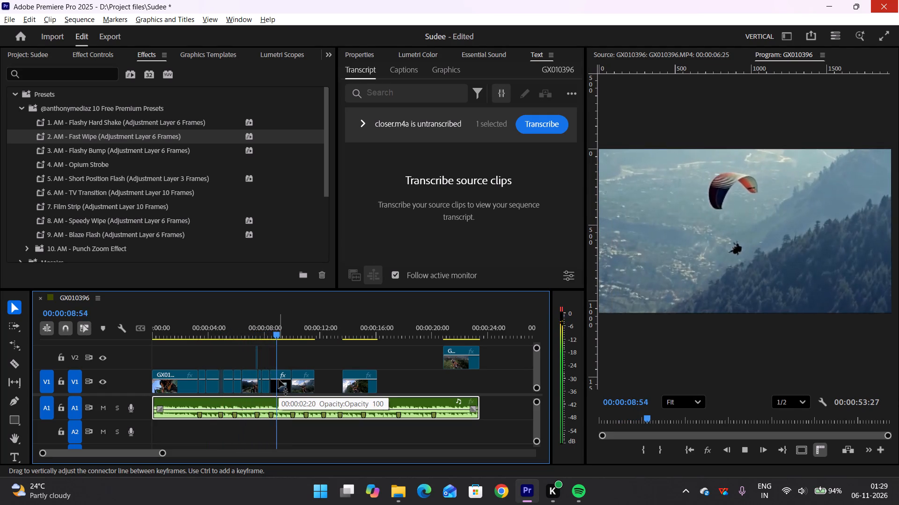
key("space")
left_click_drag(280, 329, 243, 338)
key("space")
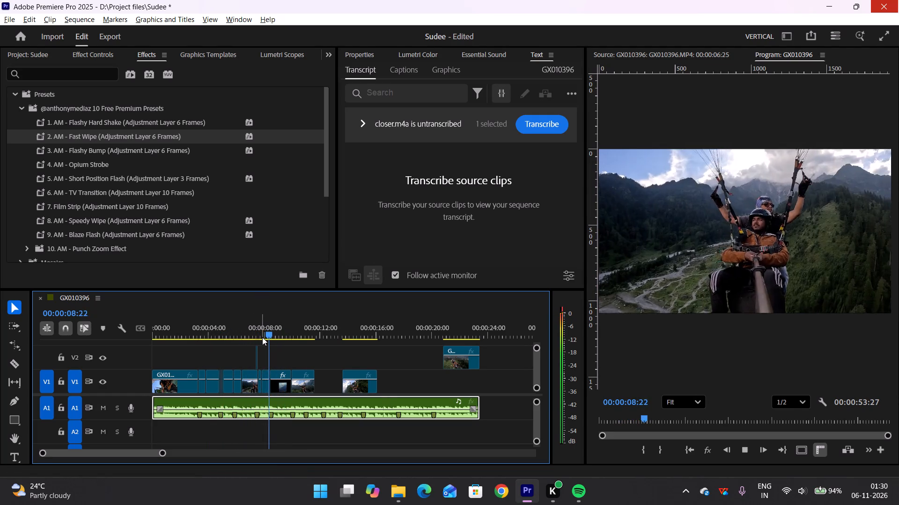
key("space")
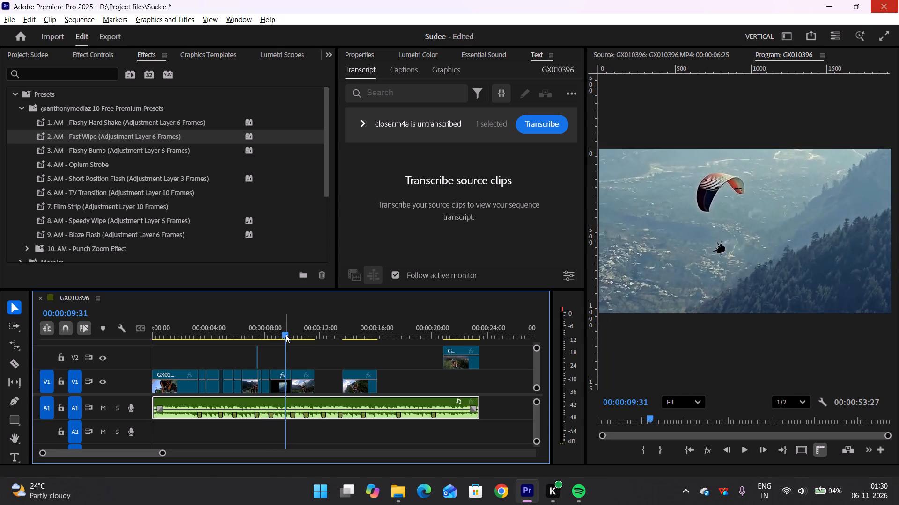
left_click_drag(286, 334, 255, 351)
key("space")
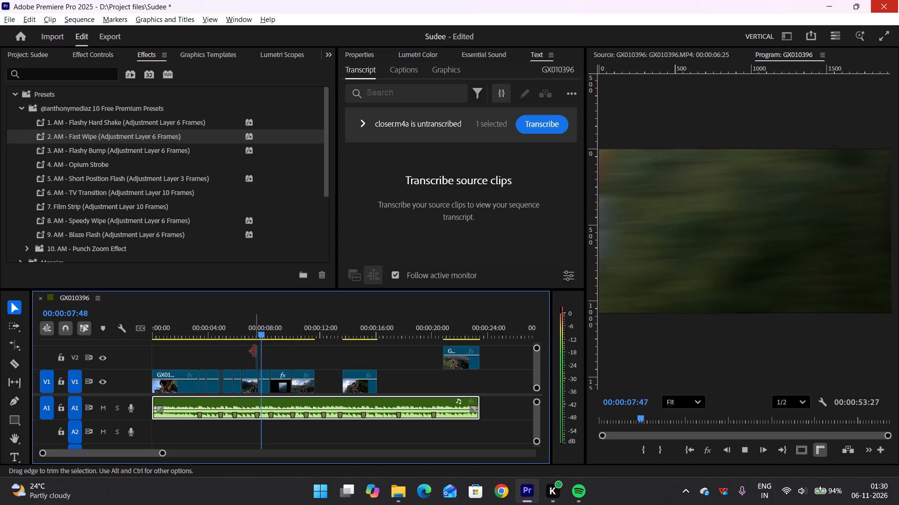
key("space")
key("grave")
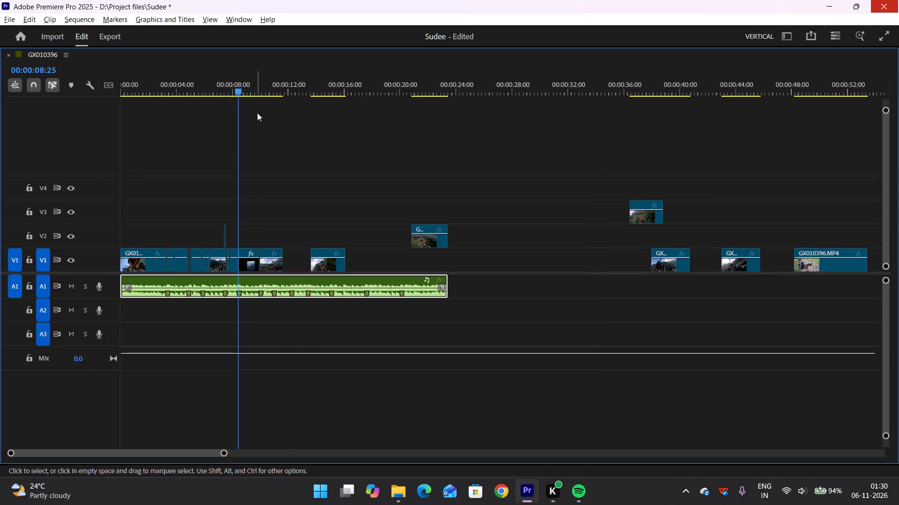
left_click_drag(236, 89, 224, 101)
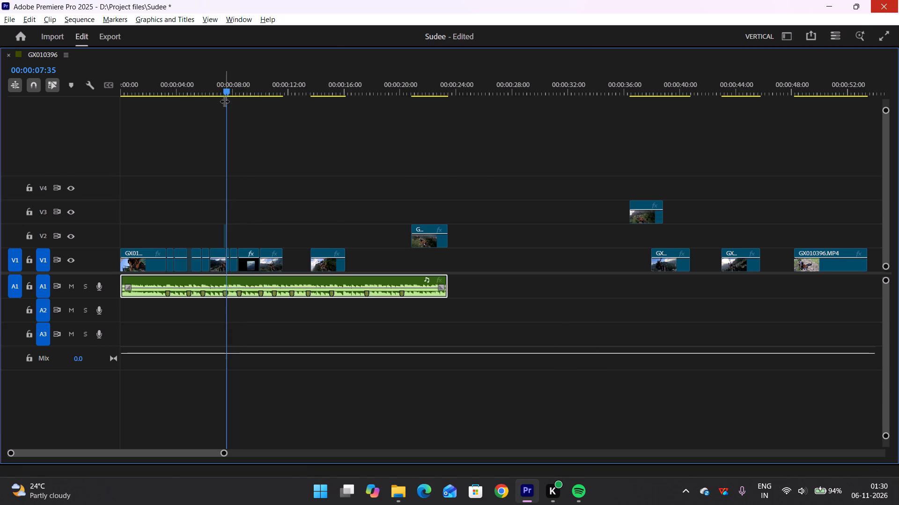
key("grave")
key("space")
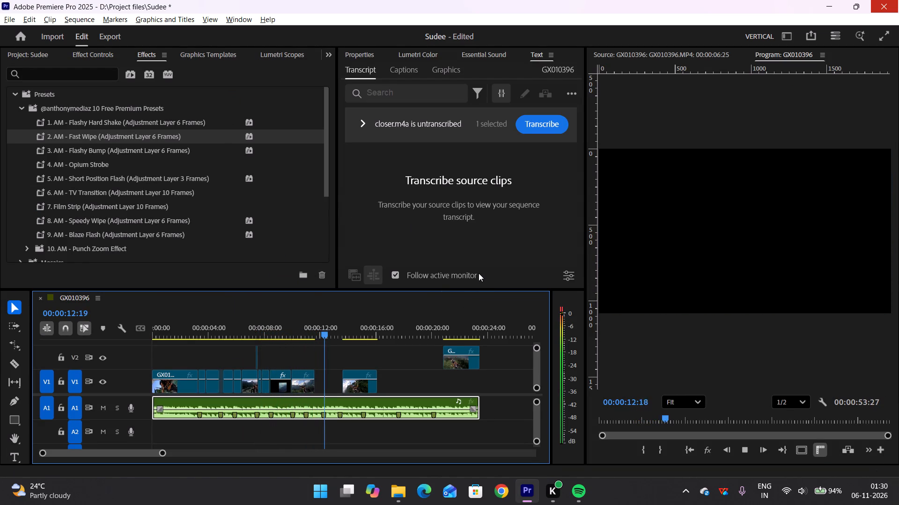
key("space")
Replay the section from about 9:30 to 12 seconds to check where the V1 clip should be cut.
left_click_drag(329, 331, 286, 335)
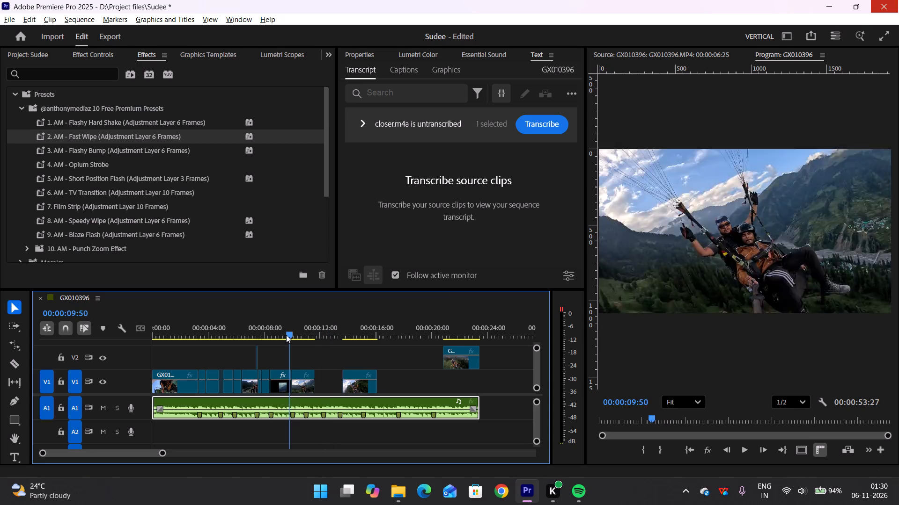
left_click_drag(286, 335, 285, 335)
key("space")
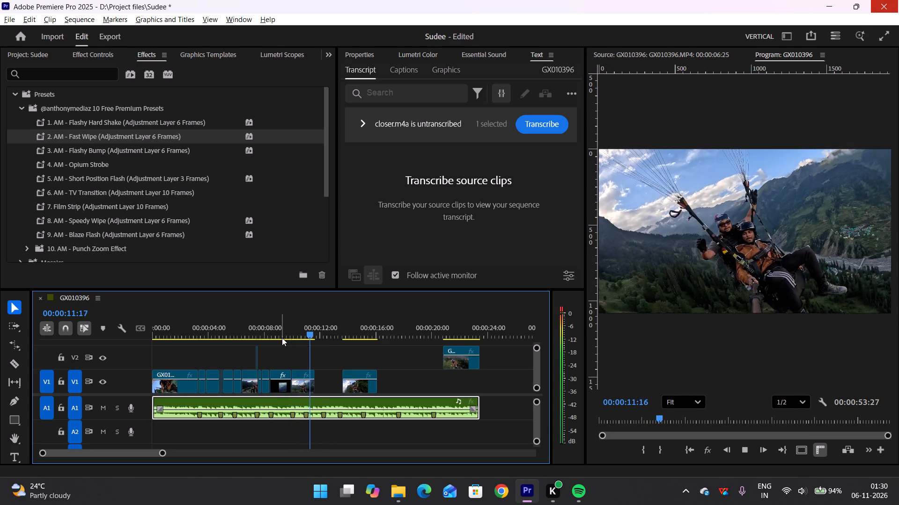
key("space")
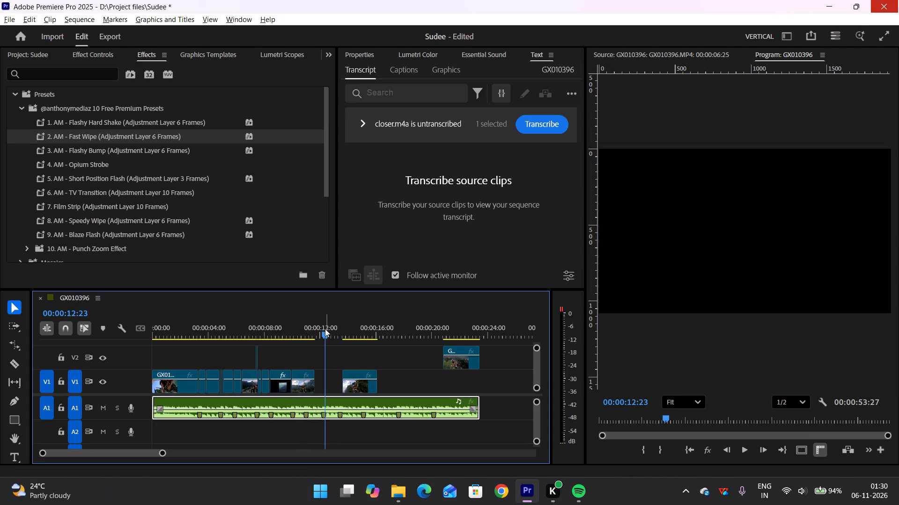
left_click_drag(325, 331, 291, 346)
key("space")
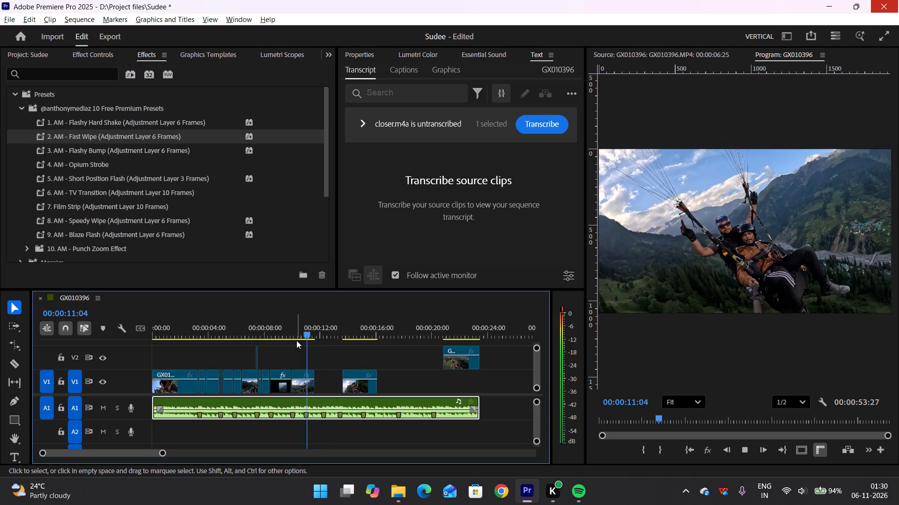
key("space")
left_click_drag(320, 332, 316, 338)
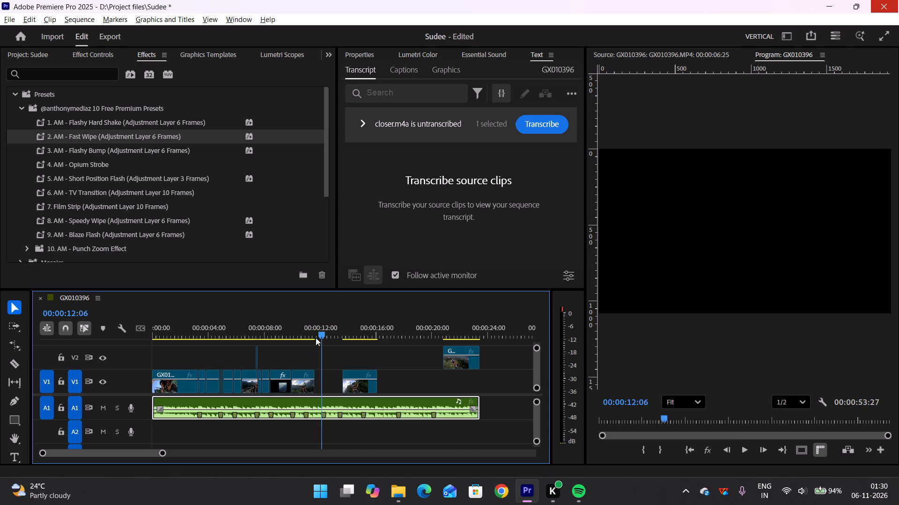
Split the paragliding clip on V1 at 00:00:10:30.
left_click_drag(316, 338, 297, 362)
key("c")
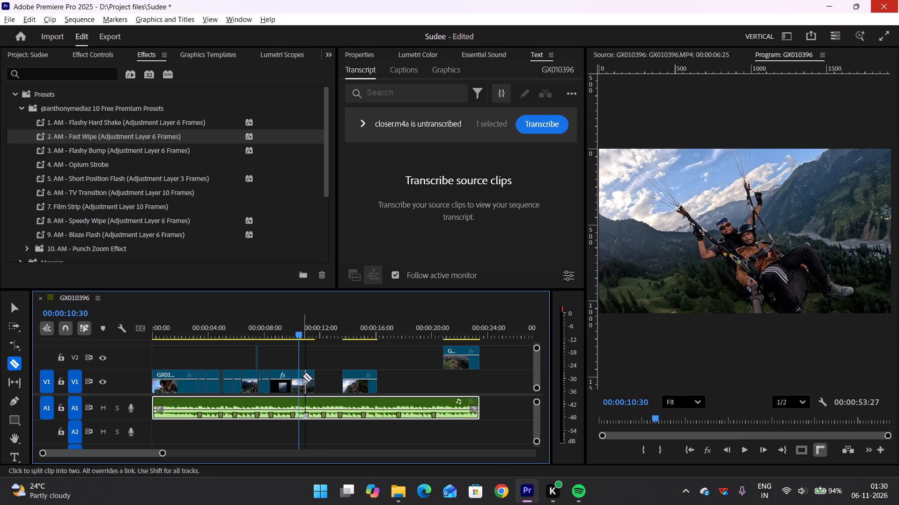
left_click(298, 381)
Slow the segment after the 10:30 cut with Rate Stretch, extending it to a duration of about 1:43.
type("vr")
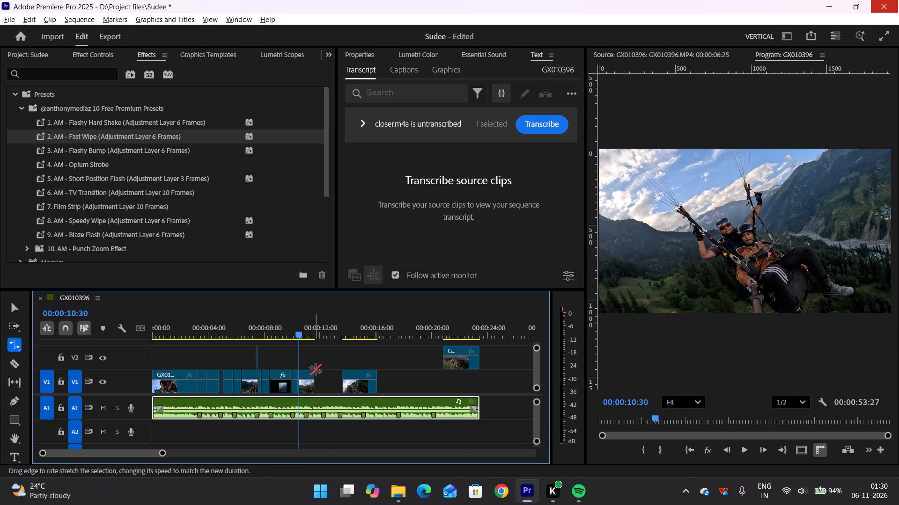
left_click_drag(310, 375, 320, 379)
key("v")
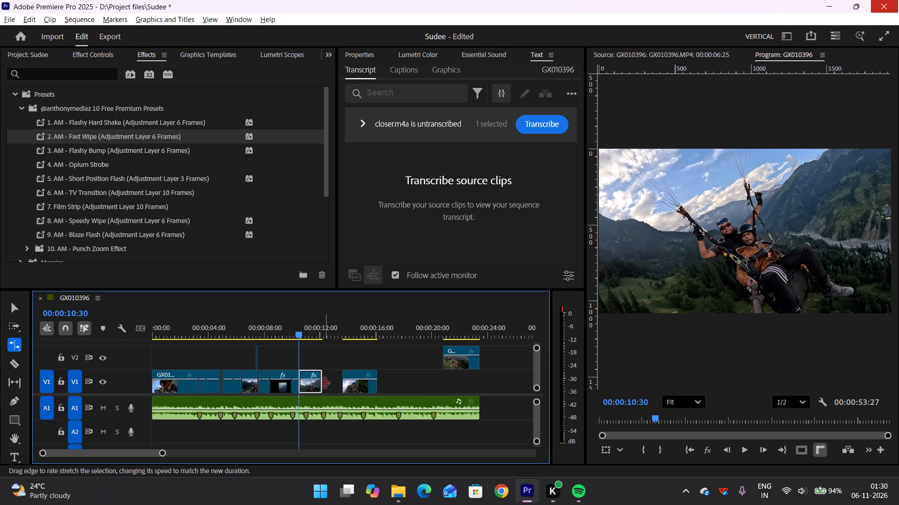
Play from just before the slowed segment to about 20 seconds, and again from the sequence start, to review the edit's pacing.
left_click_drag(299, 329, 286, 338)
key("space")
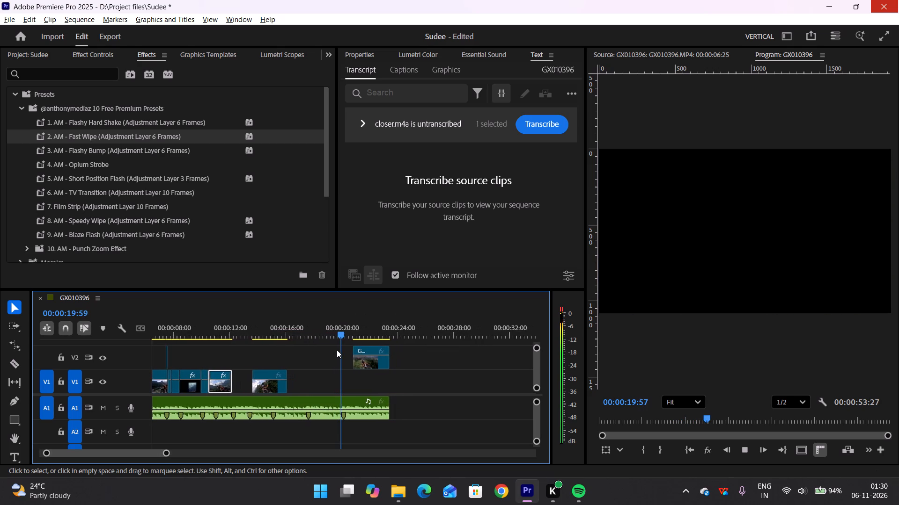
key("space")
scroll(304, 393, "right", 3)
left_click_drag(311, 337, 211, 335)
left_click_drag(248, 341, 167, 354)
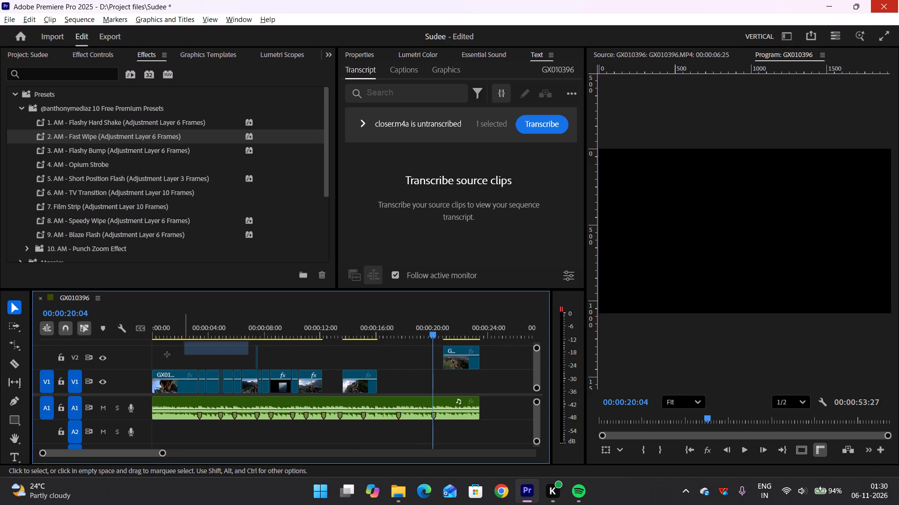
left_click_drag(167, 354, 116, 363)
left_click_drag(255, 328, 108, 337)
key("space")
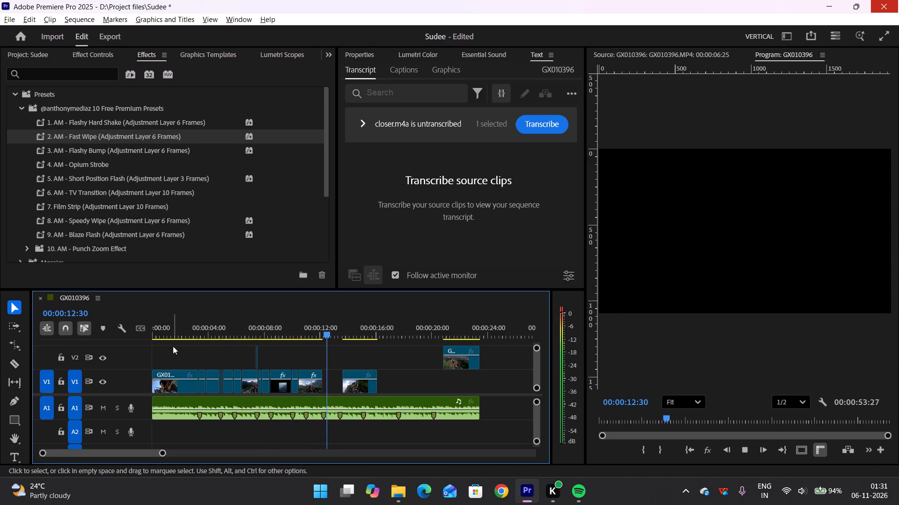
key("space")
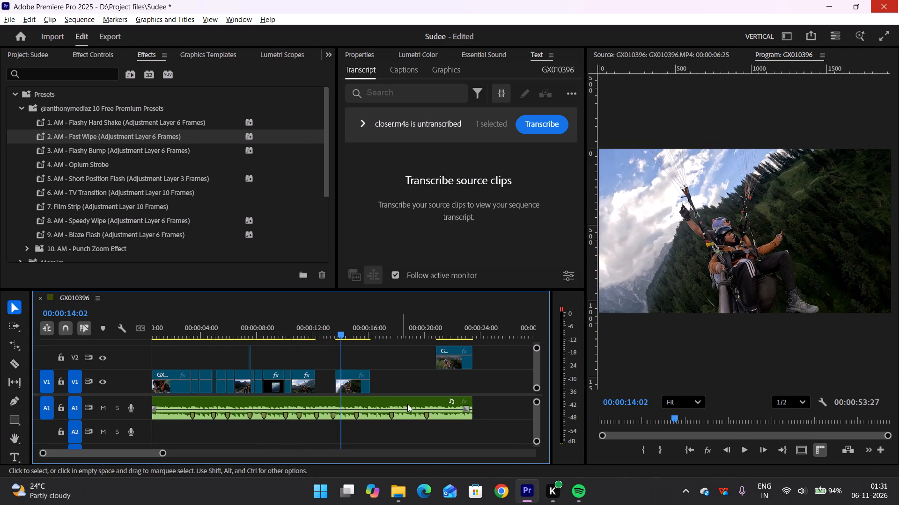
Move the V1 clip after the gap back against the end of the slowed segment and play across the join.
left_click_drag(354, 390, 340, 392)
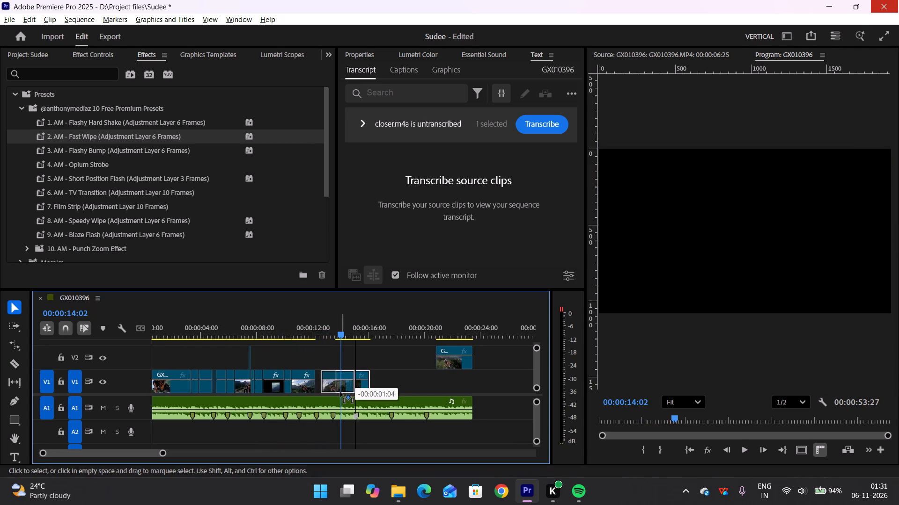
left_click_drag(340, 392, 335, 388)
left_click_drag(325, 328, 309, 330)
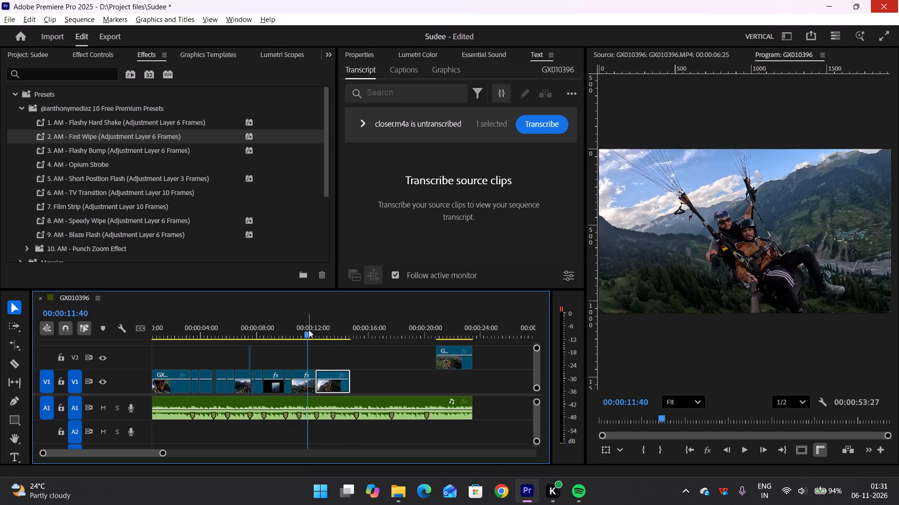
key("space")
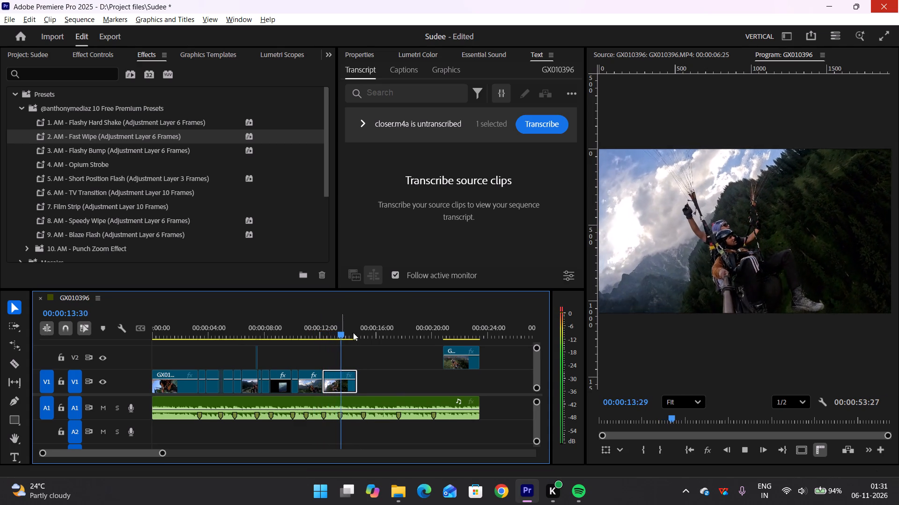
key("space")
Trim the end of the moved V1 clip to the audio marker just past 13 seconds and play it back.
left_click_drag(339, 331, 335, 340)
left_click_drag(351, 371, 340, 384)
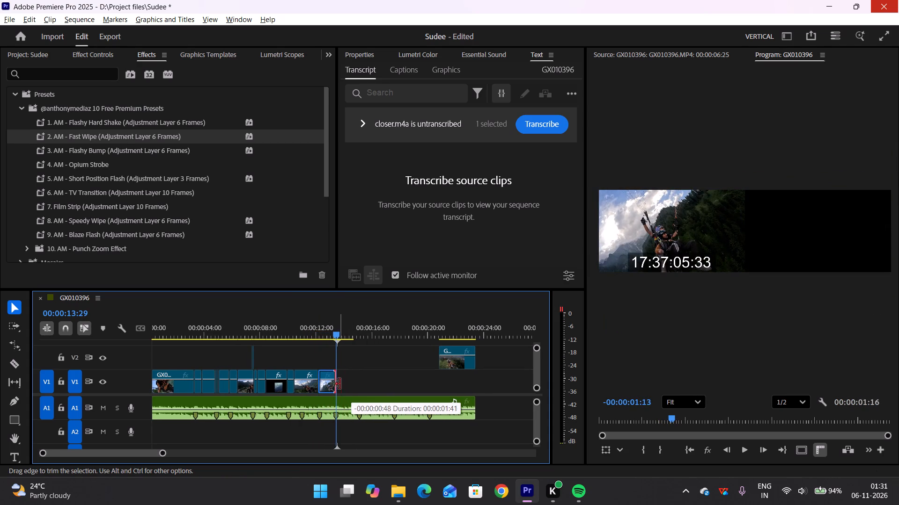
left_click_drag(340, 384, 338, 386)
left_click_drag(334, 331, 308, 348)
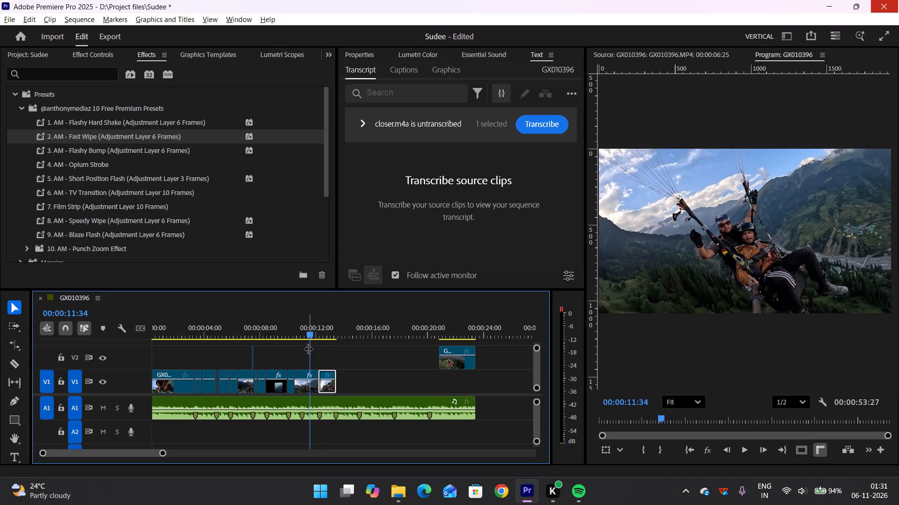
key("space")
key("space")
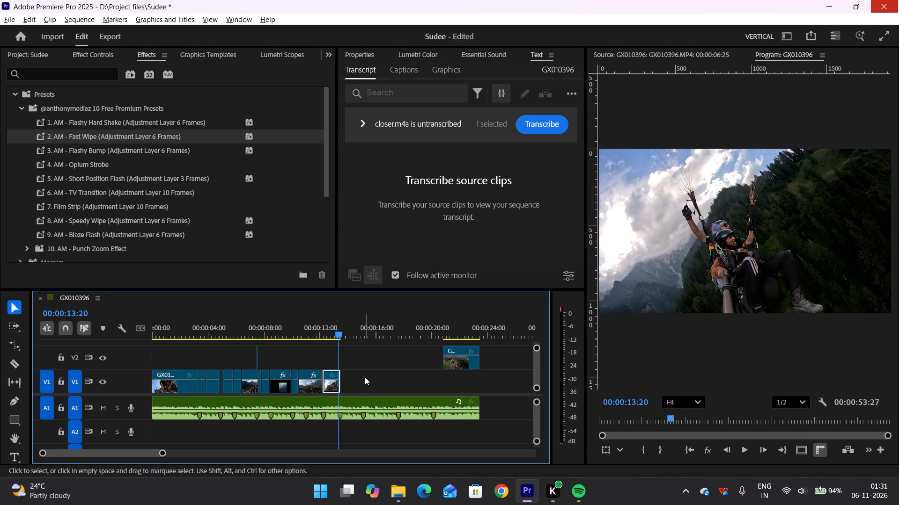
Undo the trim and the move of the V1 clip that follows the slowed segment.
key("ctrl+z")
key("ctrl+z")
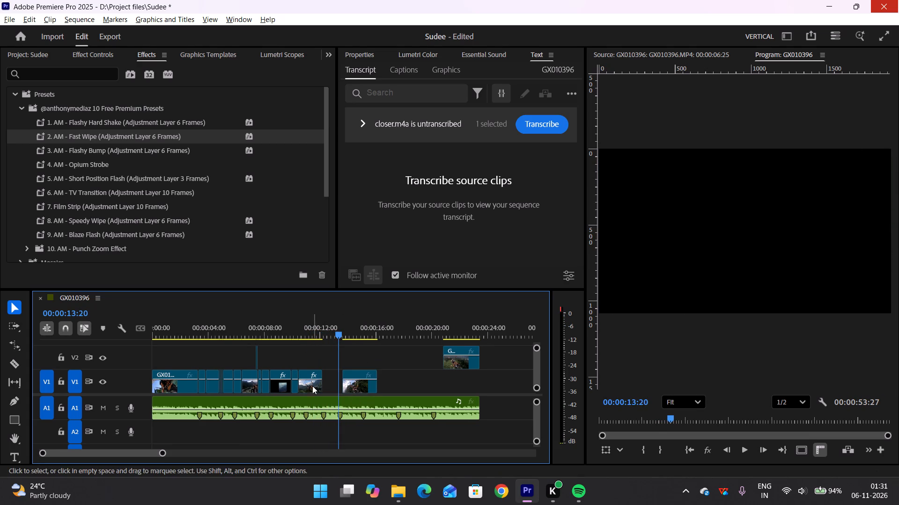
Rate-stretch the end of the V1 segment starting at 10:30 further out, to about the 13:20 playhead.
key("r")
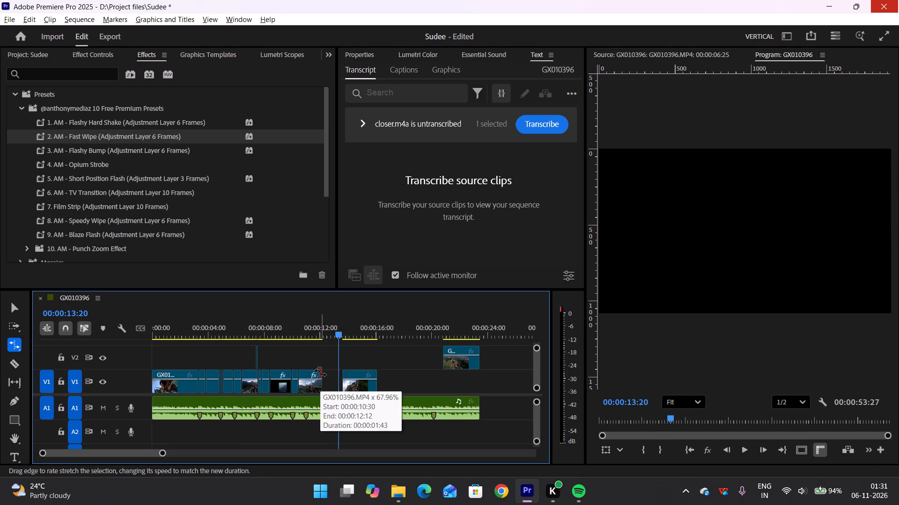
left_click_drag(320, 373, 339, 384)
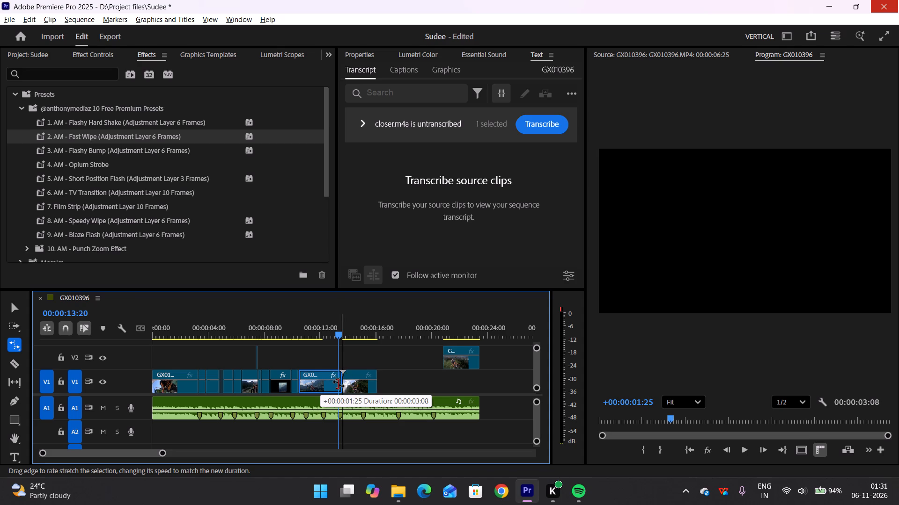
left_click_drag(339, 384, 336, 386)
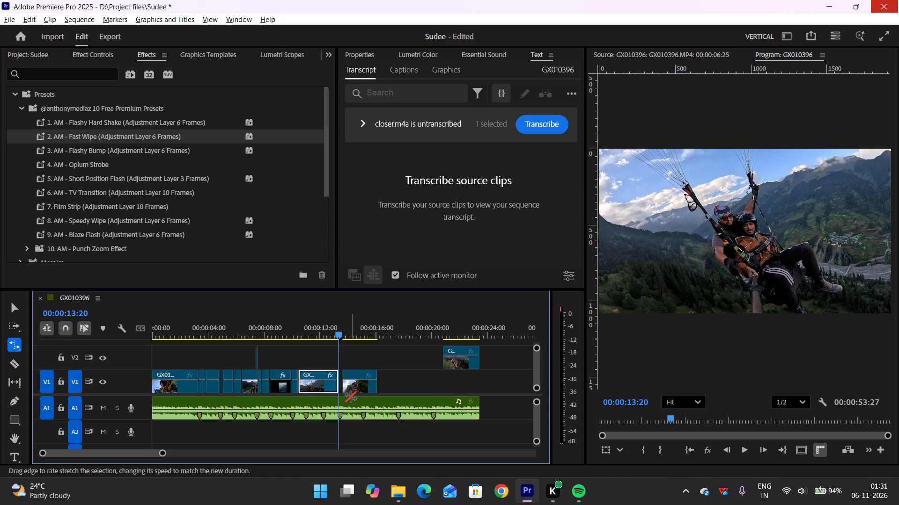
key("v")
Split the stretched V1 segment near its end, at about 12:30, to isolate a short tail piece.
key("b")
key("c")
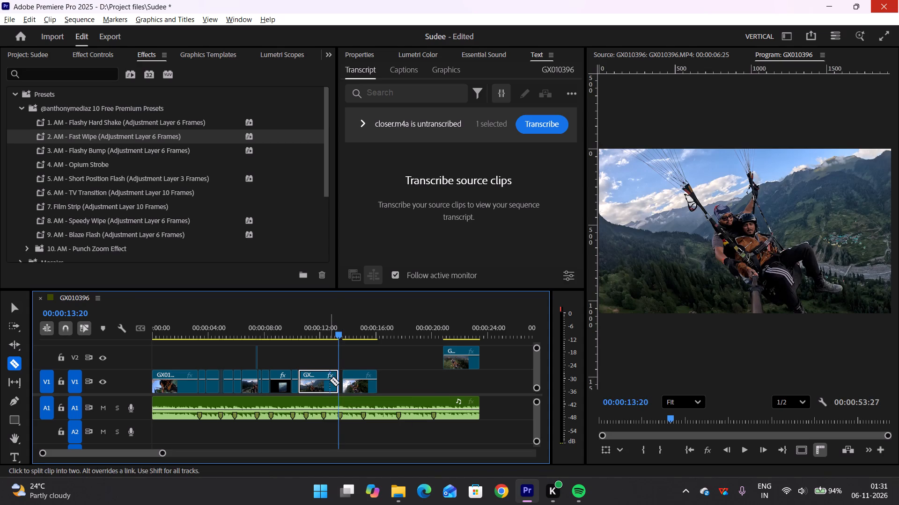
left_click(329, 382)
key("v")
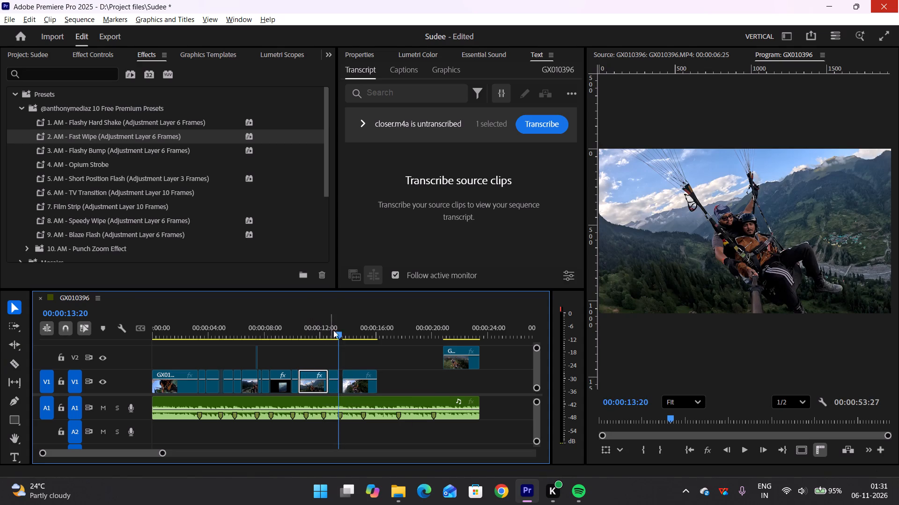
Apply the "2. AM - Fast Wipe" preset to the short tail segment on V1 and play it back.
left_click_drag(121, 137, 329, 383)
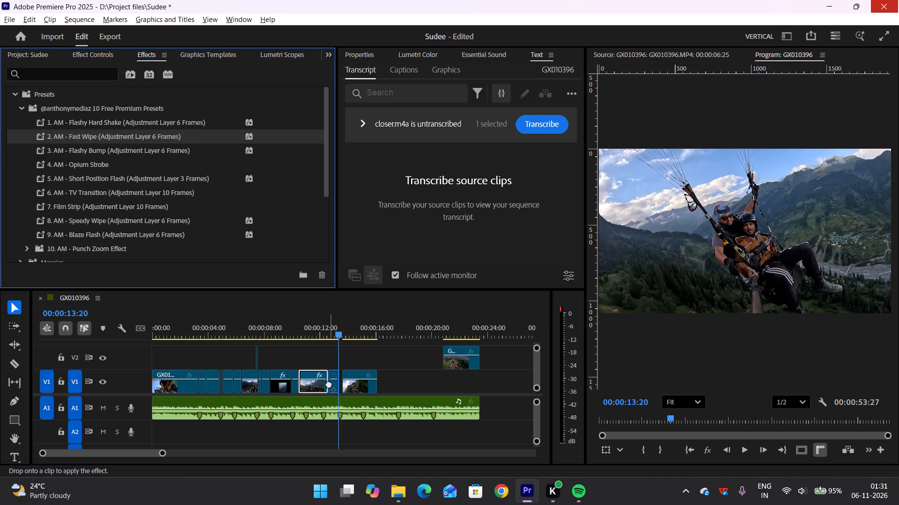
left_click_drag(329, 383, 332, 379)
left_click_drag(340, 335, 333, 334)
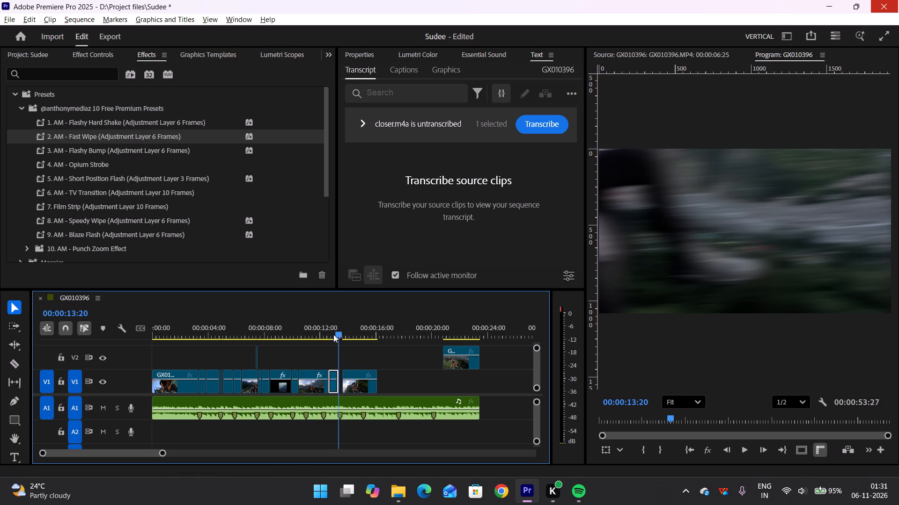
left_click_drag(333, 334, 295, 328)
key("space")
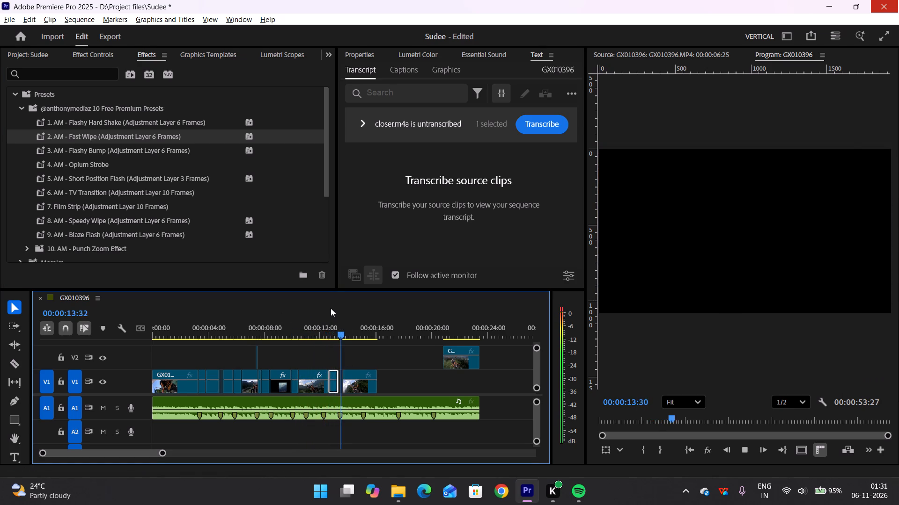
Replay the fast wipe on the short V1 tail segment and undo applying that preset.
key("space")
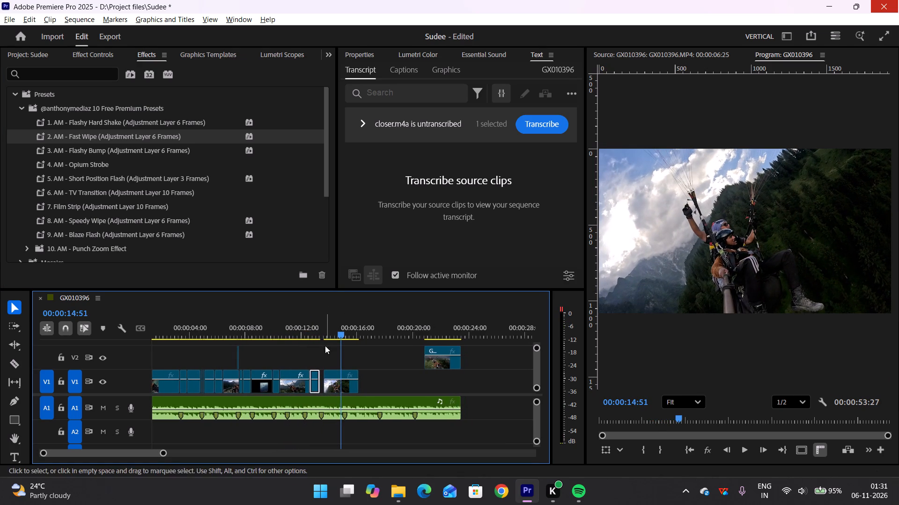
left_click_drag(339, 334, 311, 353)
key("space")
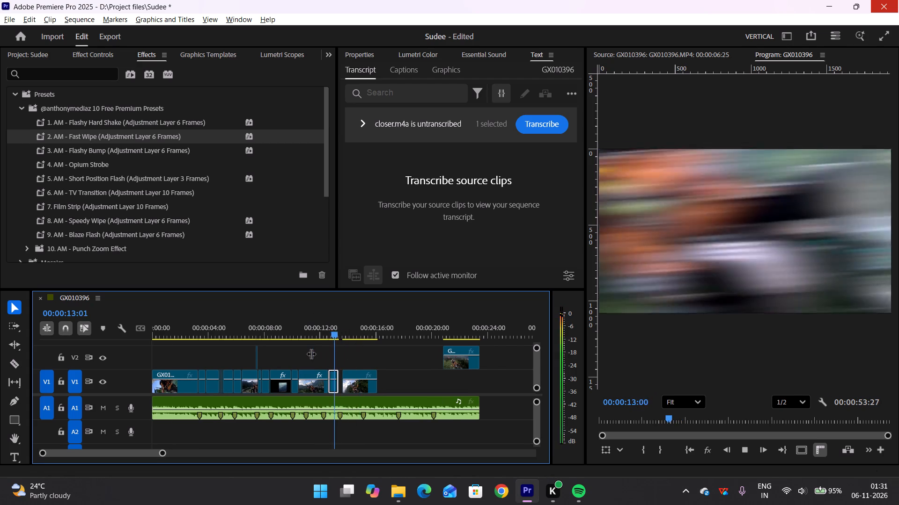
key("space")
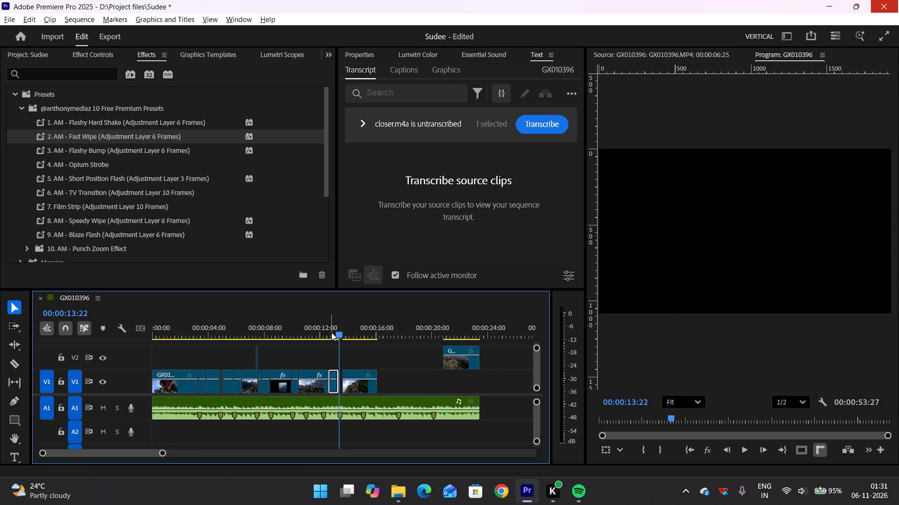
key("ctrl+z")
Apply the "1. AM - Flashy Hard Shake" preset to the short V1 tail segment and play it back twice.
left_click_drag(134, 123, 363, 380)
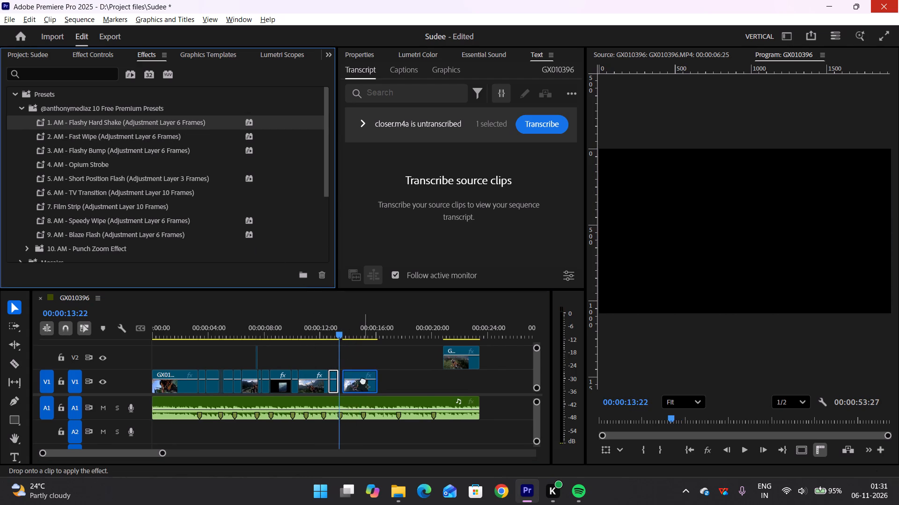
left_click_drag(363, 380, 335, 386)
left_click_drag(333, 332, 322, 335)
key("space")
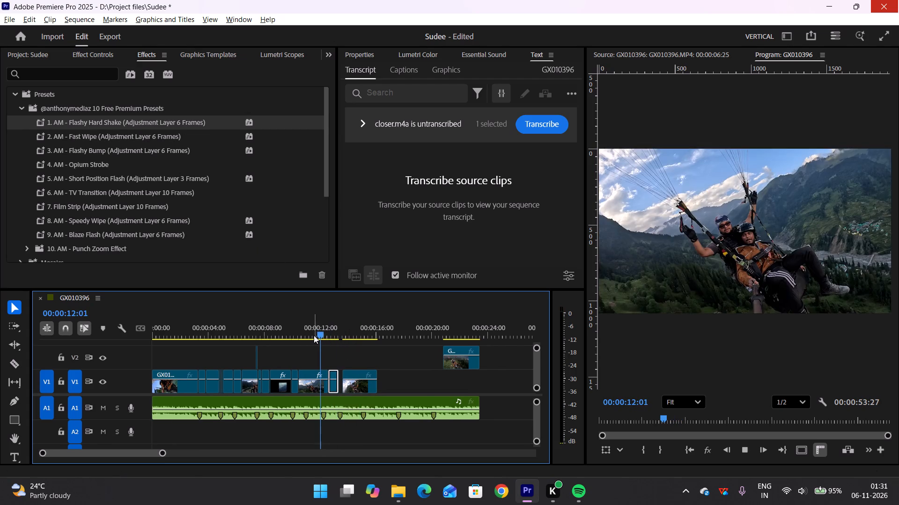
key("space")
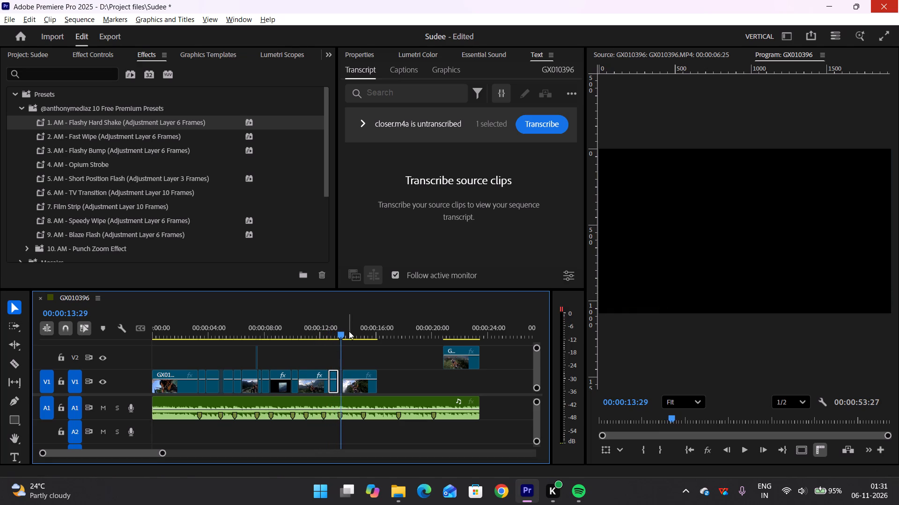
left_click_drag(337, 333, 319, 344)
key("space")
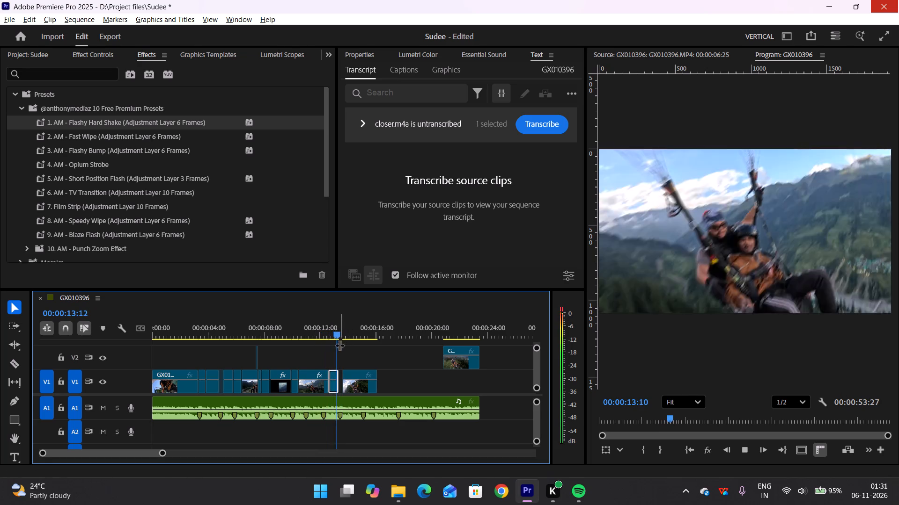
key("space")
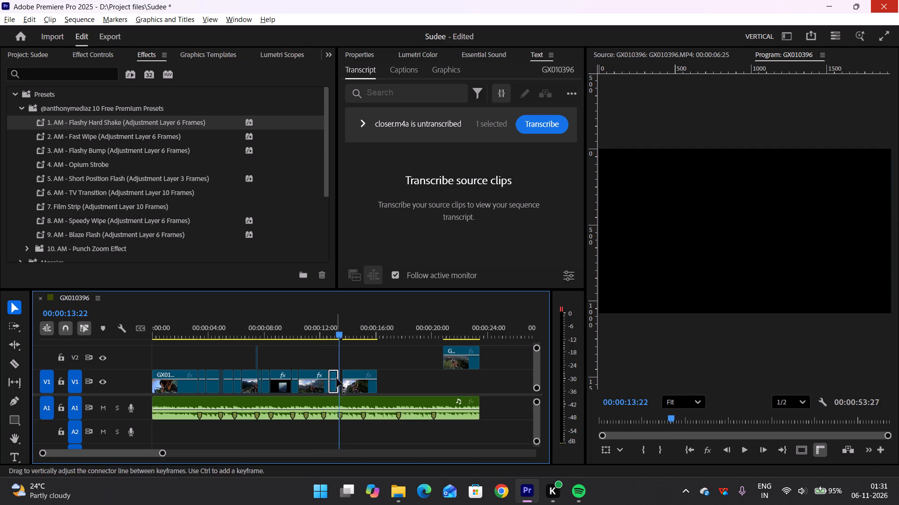
Move the V1 clip after the tail segment 16 frames earlier to close the gap, and play back the section.
left_click(354, 387)
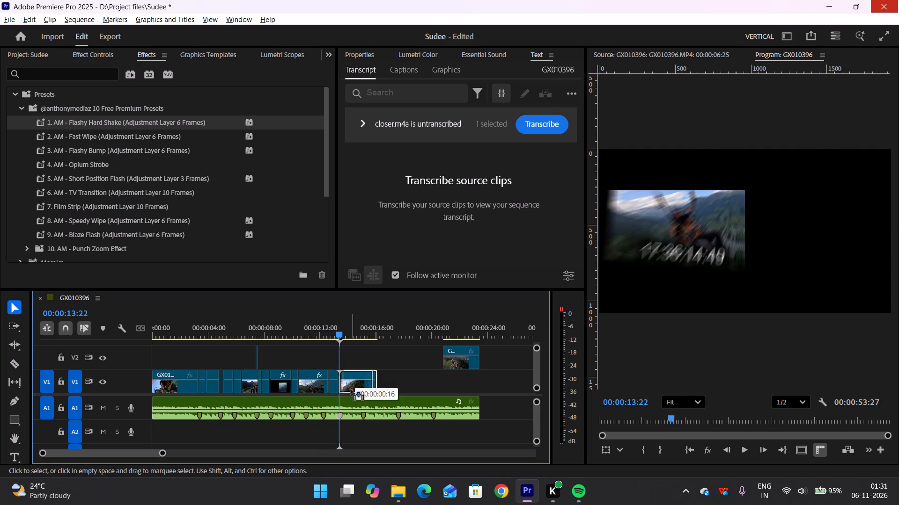
left_click_drag(334, 327, 288, 335)
key("space")
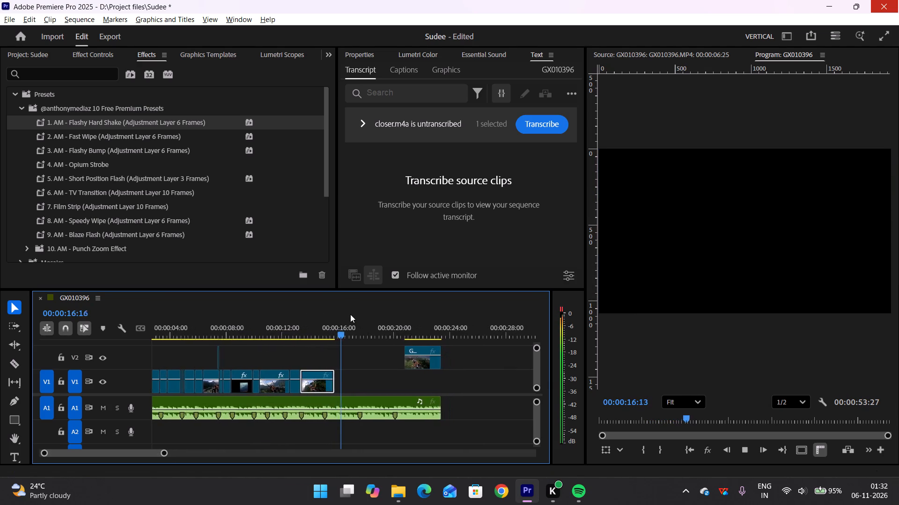
key("space")
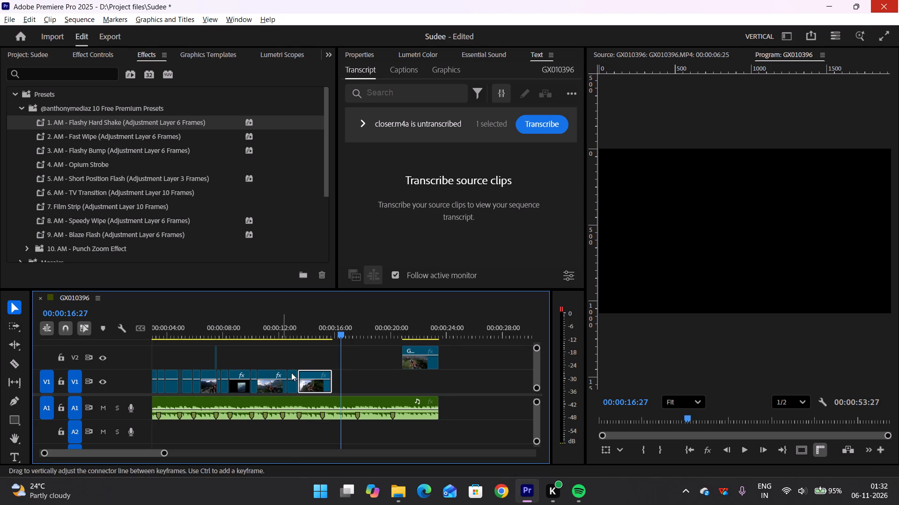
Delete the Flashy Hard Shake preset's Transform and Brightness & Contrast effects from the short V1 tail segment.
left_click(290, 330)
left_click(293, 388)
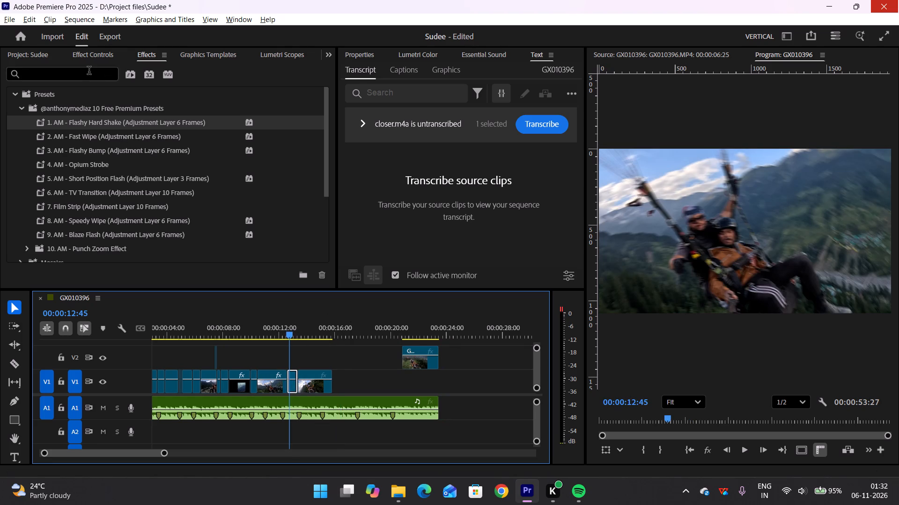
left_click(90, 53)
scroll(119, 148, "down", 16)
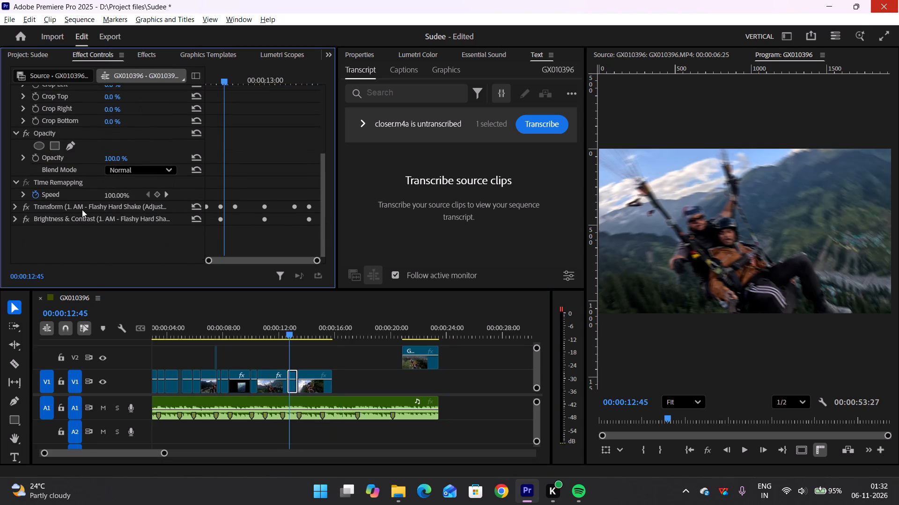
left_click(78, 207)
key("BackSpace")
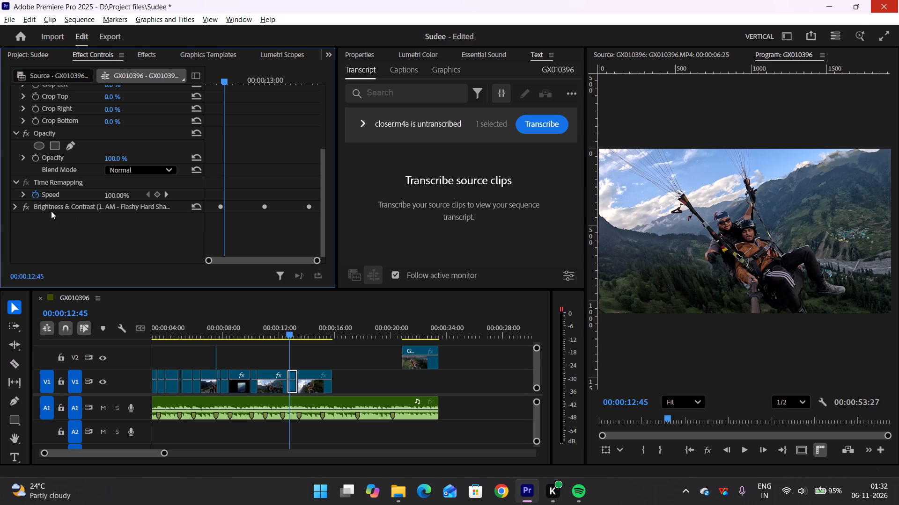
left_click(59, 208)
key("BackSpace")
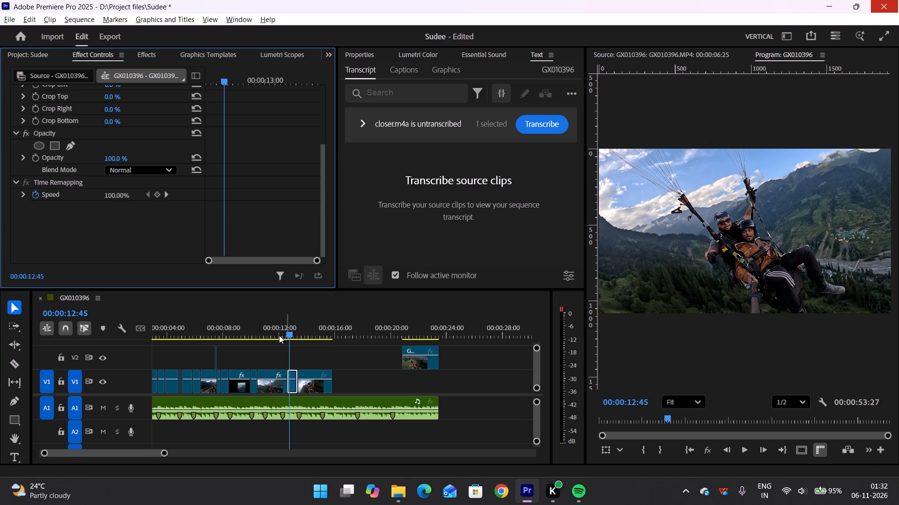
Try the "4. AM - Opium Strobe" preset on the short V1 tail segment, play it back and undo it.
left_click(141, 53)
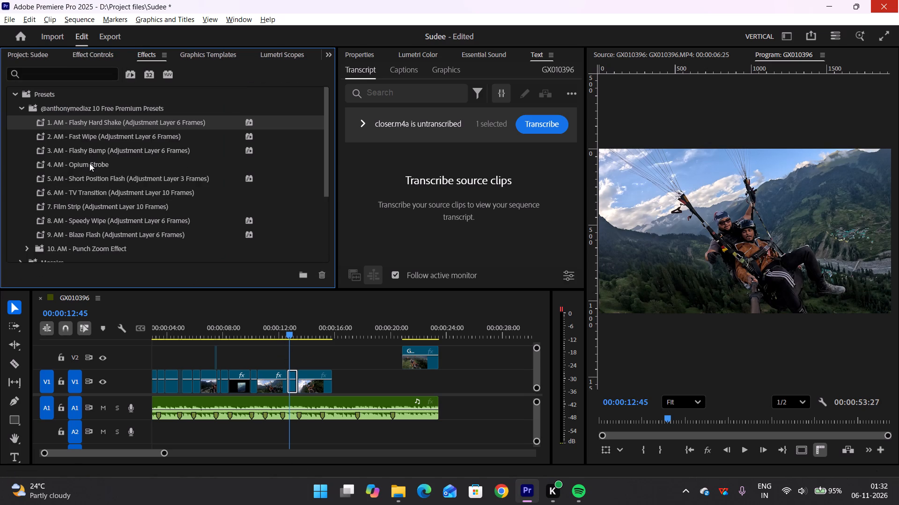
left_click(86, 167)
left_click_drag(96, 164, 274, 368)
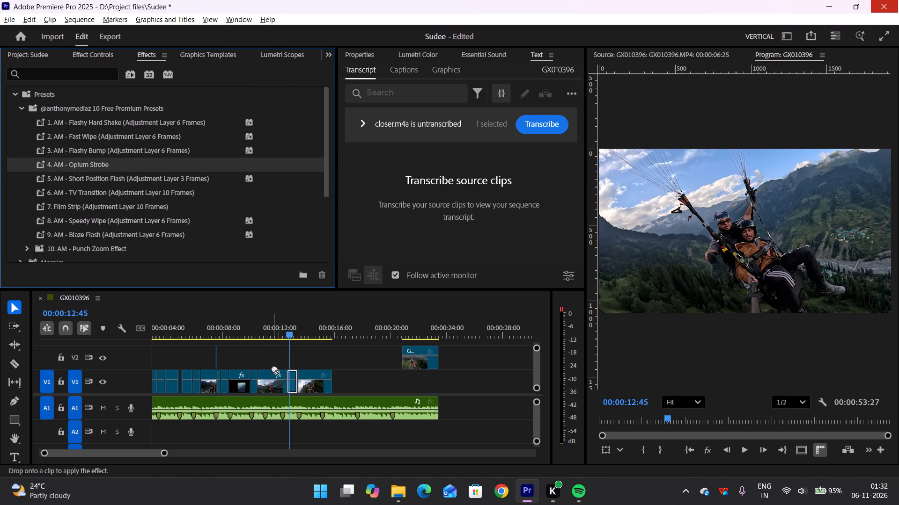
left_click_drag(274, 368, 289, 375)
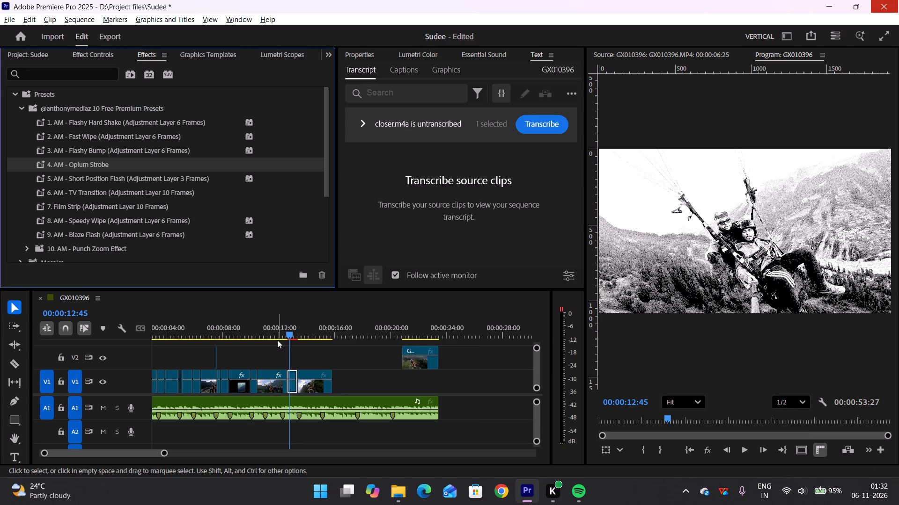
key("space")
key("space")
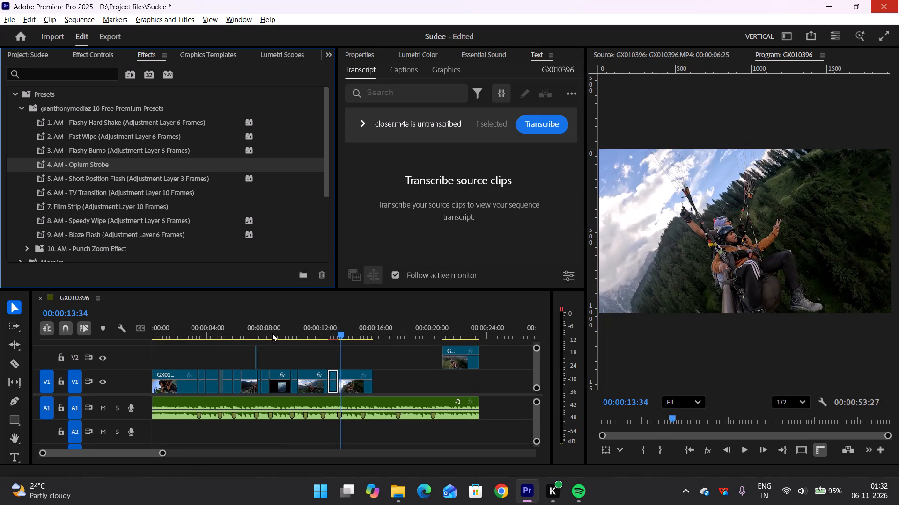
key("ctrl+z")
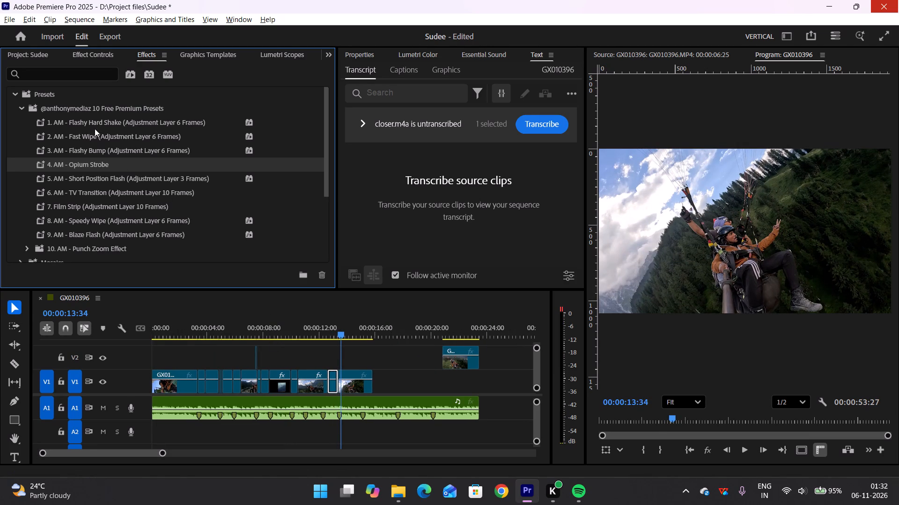
Apply the "2. AM - Fast Wipe" preset to the short V1 tail segment and play back the transition.
left_click(96, 124)
left_click(104, 133)
left_click_drag(105, 133, 169, 153)
left_click_drag(169, 153, 330, 378)
left_click_drag(338, 332, 327, 337)
key("space")
key("space")
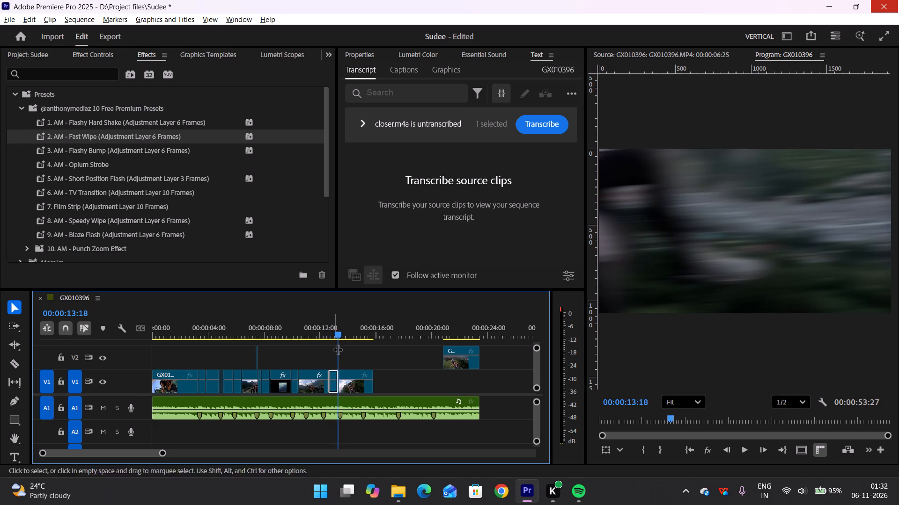
Set the short V1 tail segment's speed to 100% in the maximized timeline.
key("grave")
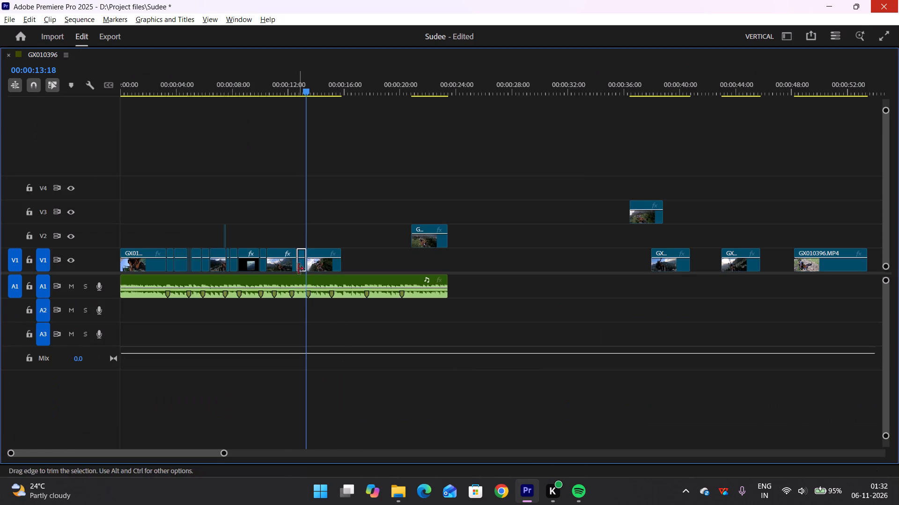
right_click(305, 256)
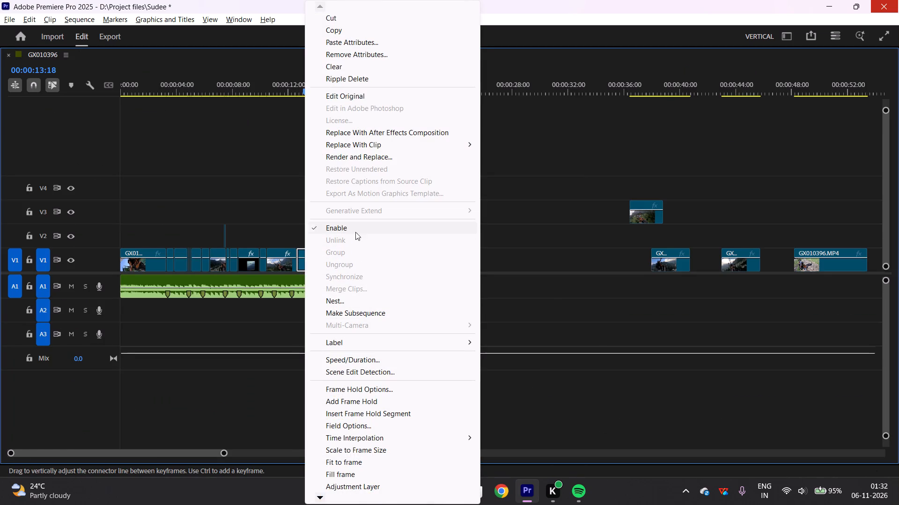
left_click(370, 362)
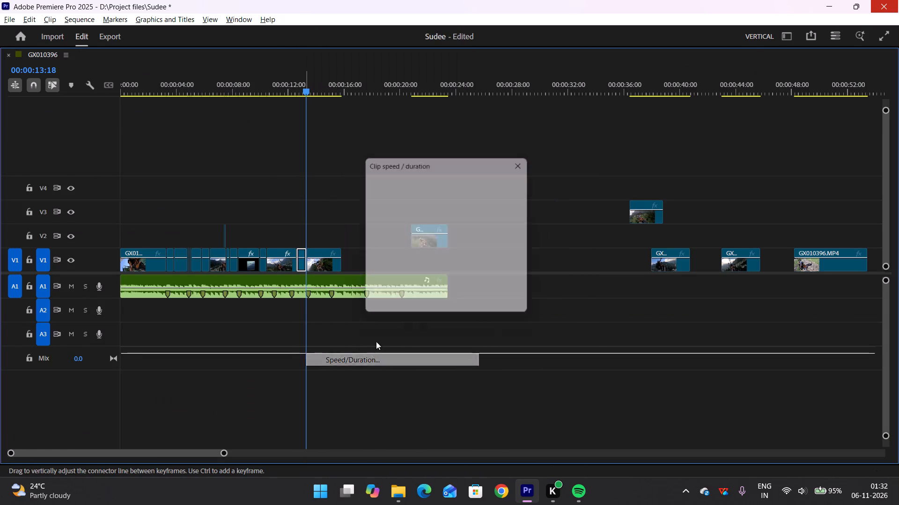
key("1")
type("00")
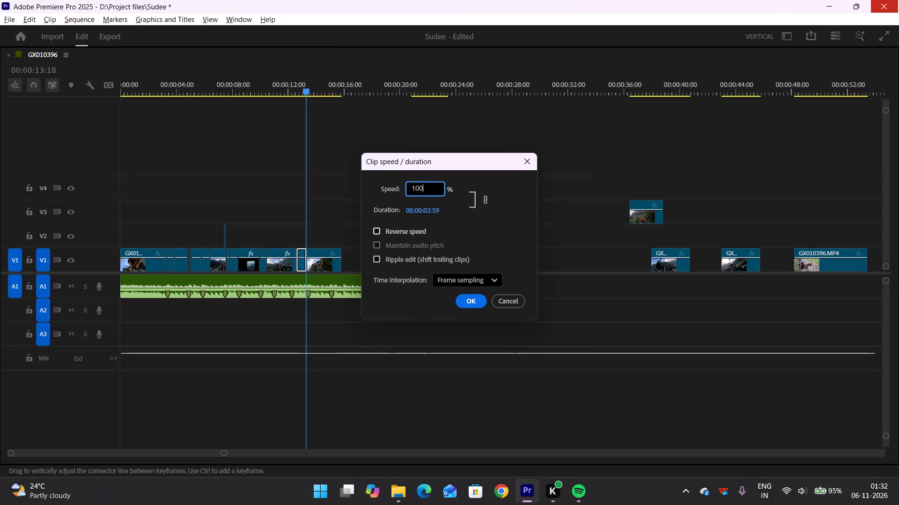
key("Return")
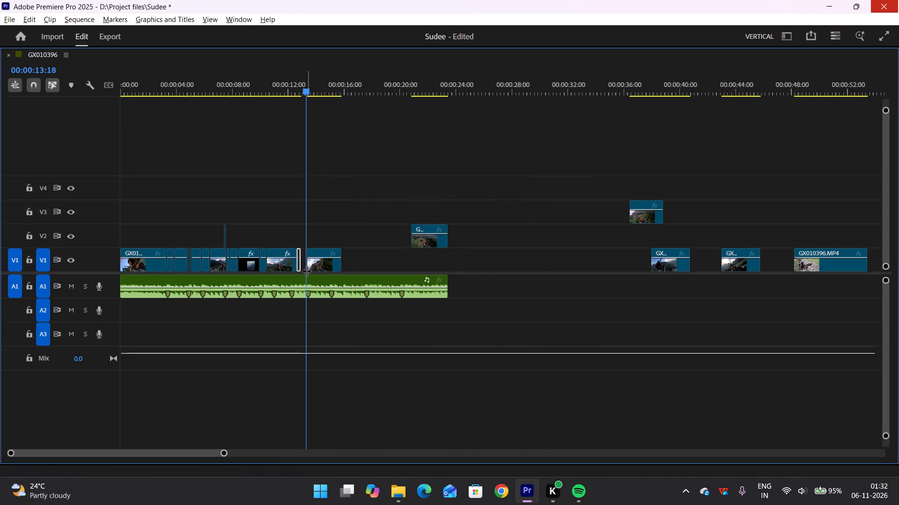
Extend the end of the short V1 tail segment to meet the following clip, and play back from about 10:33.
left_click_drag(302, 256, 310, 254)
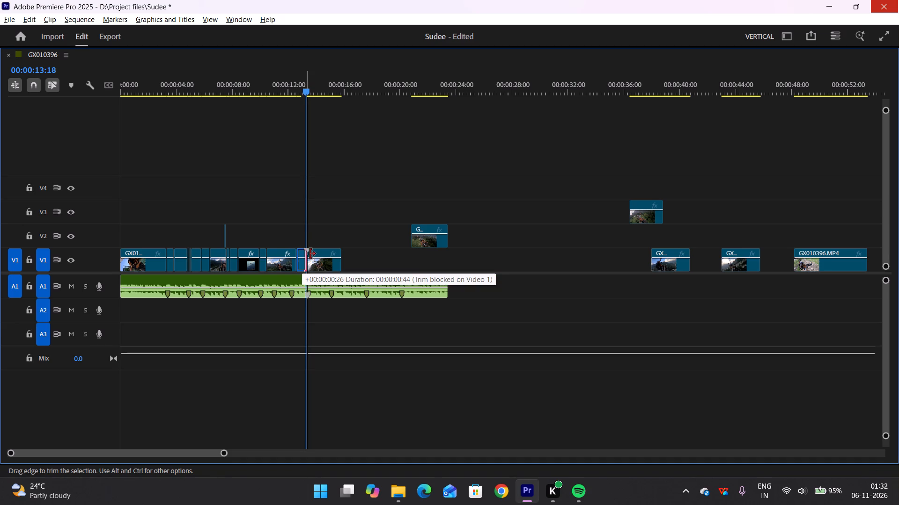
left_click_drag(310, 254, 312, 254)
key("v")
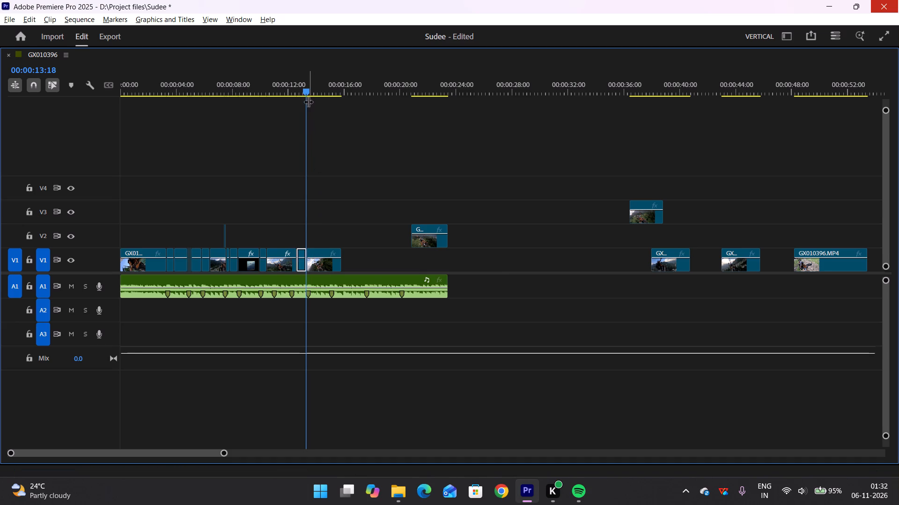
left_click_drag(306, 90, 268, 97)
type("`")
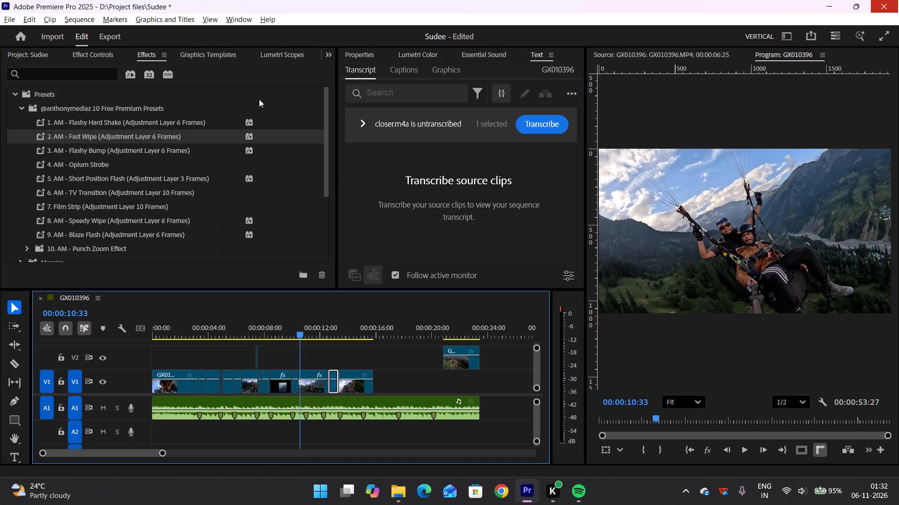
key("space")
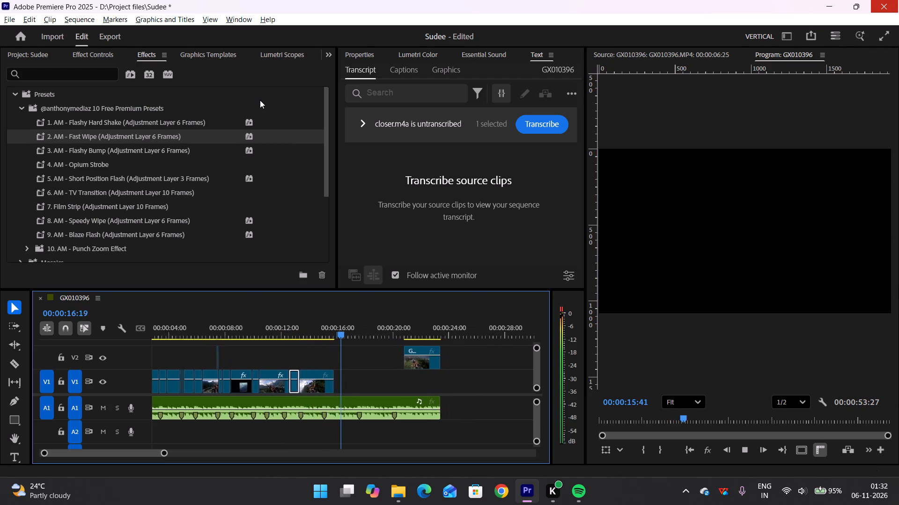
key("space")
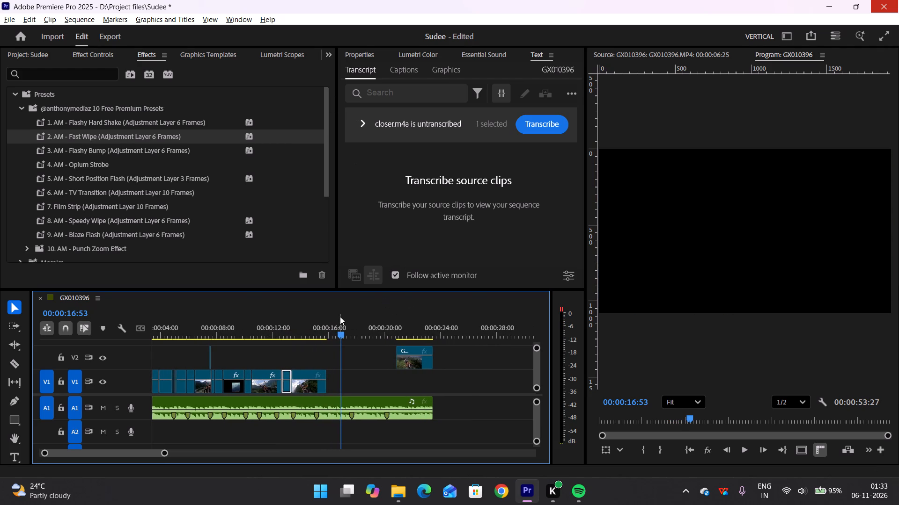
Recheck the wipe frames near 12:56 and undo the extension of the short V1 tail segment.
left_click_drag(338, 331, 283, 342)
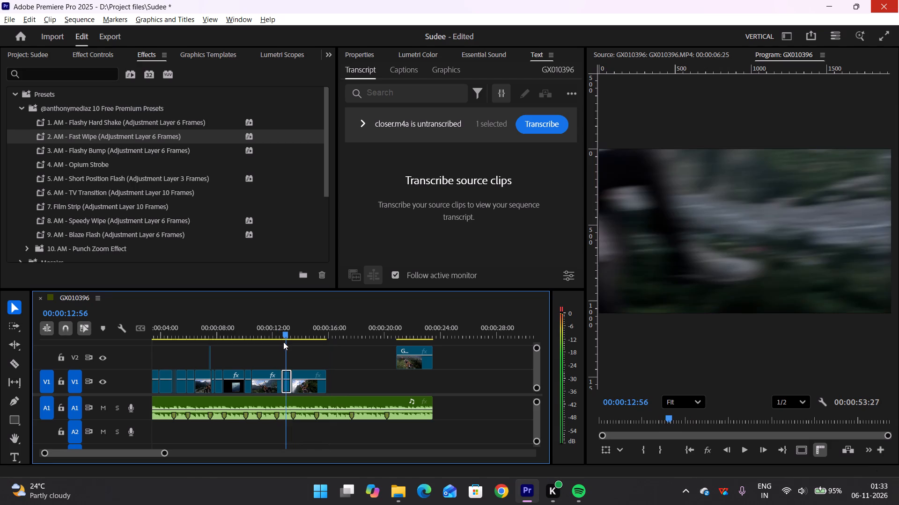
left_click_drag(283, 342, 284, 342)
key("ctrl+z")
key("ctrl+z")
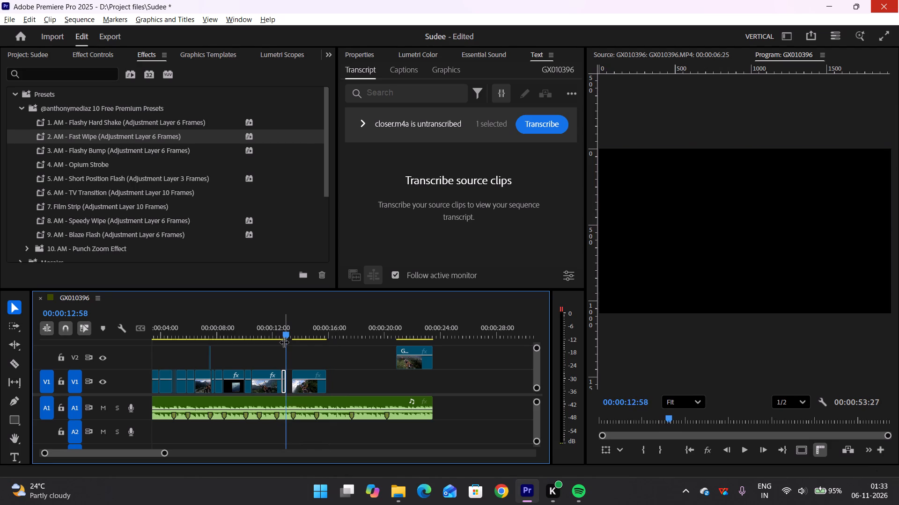
Undo the recent V1 tail-segment edits, stepping back and forth through the history to before the cut near 12:58.
key("ctrl+z")
key("ctrl+z")
key("ctrl+z")
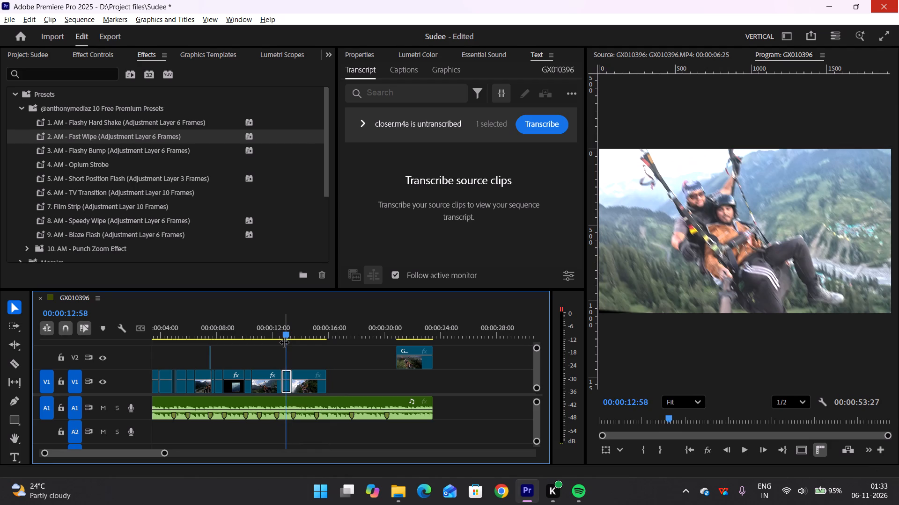
key("ctrl+z")
key("ctrl+z")
key("ctrl+z")
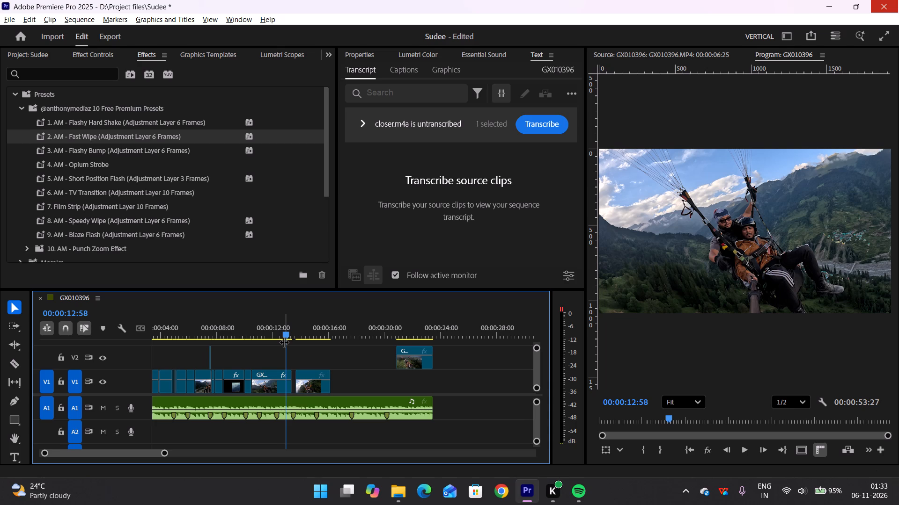
key("ctrl+shift+z")
key("ctrl+shift+z")
key("ctrl+z")
key("ctrl+z")
key("ctrl+z")
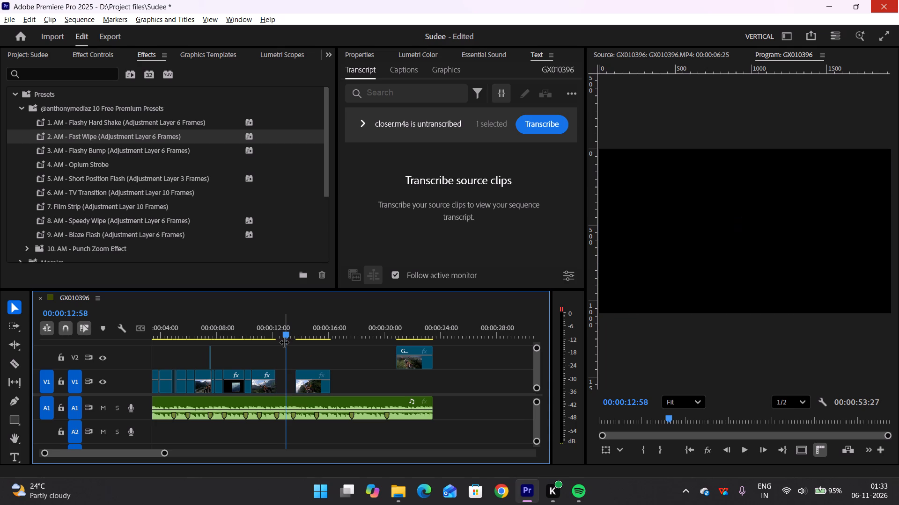
key("ctrl+shift+z")
key("ctrl+shift+z")
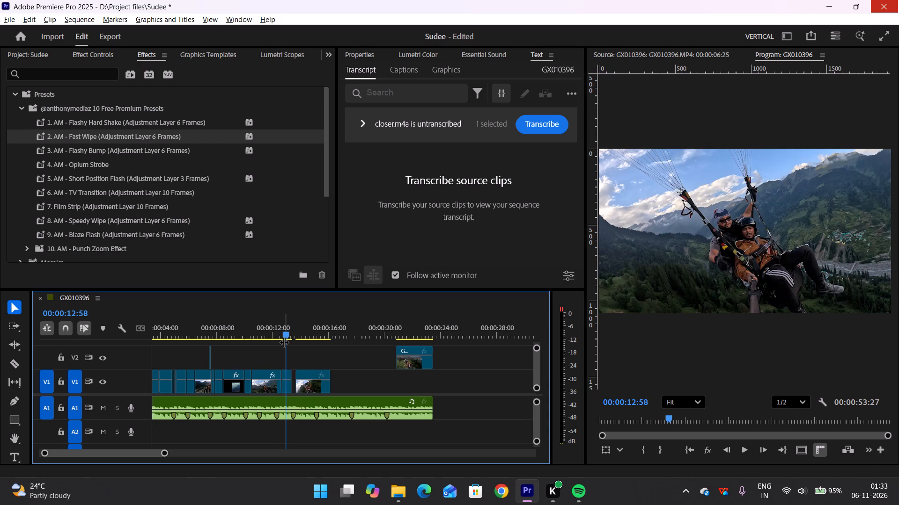
key("ctrl+z")
Split the V1 clip at 12:58 with the Razor tool.
key("c")
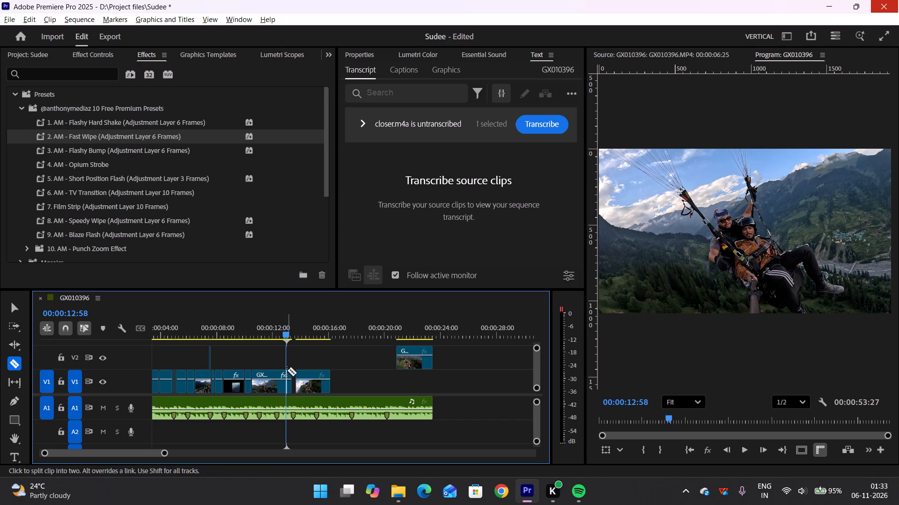
left_click(287, 377)
key("v")
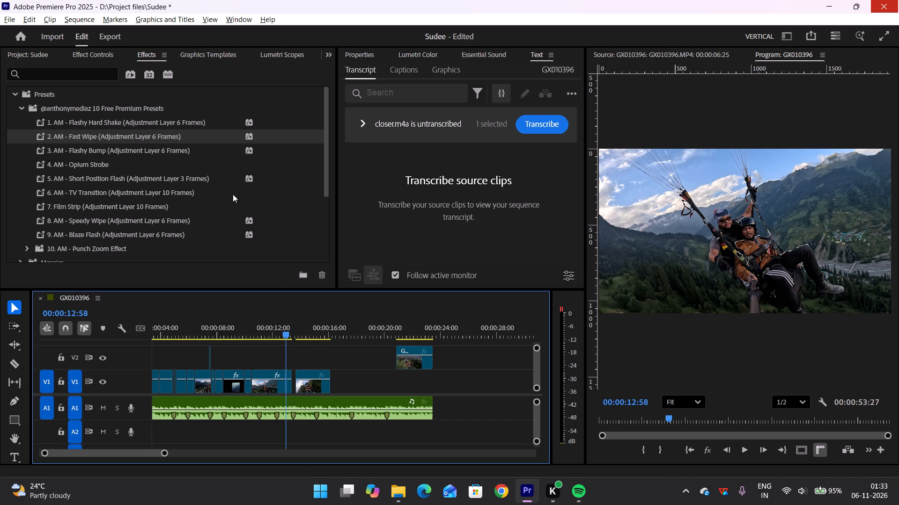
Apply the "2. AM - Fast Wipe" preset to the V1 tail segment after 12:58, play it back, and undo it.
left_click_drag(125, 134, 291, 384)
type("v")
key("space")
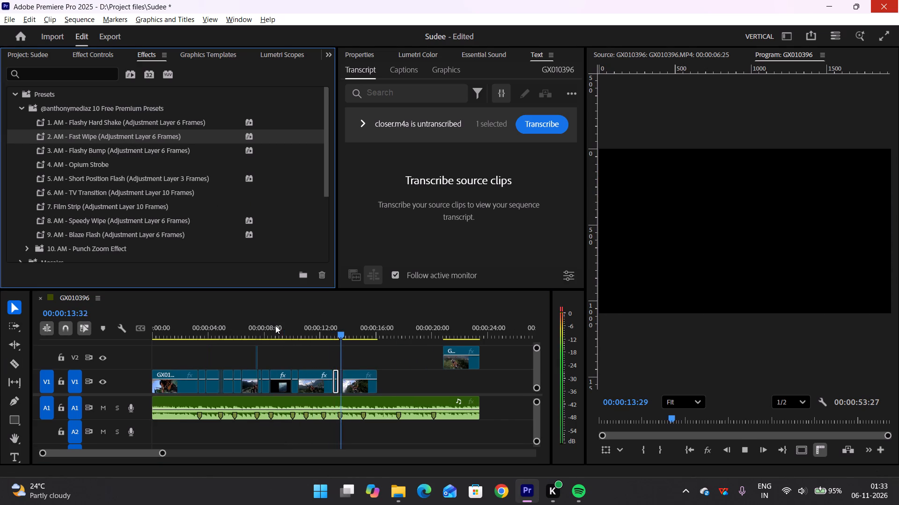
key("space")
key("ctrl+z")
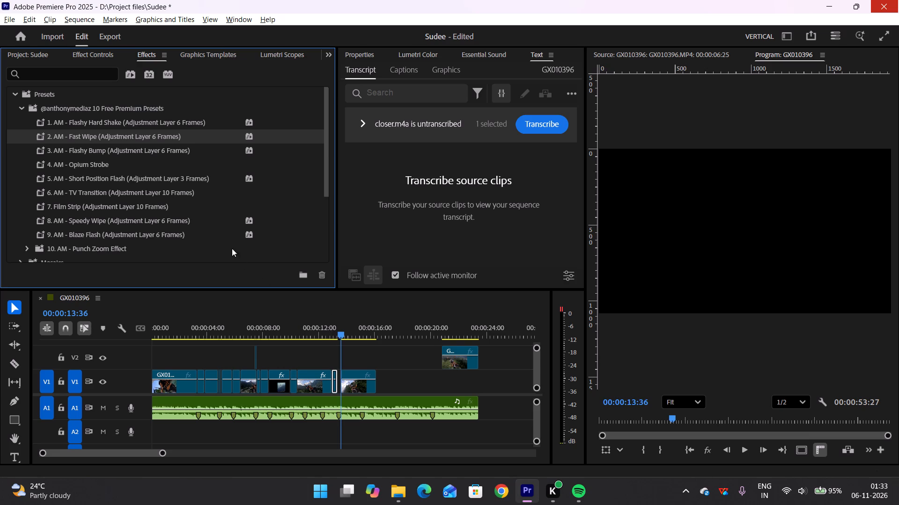
Play back the V1 cut at 12:58 and the tail segment's end from about 12:49.
left_click(118, 146)
left_click(113, 162)
left_click_drag(339, 337, 331, 350)
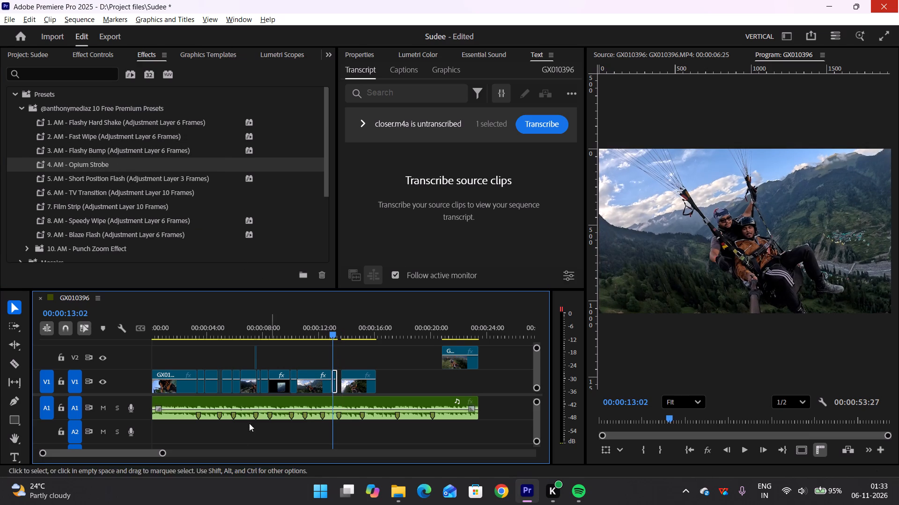
left_click_drag(162, 451, 114, 459)
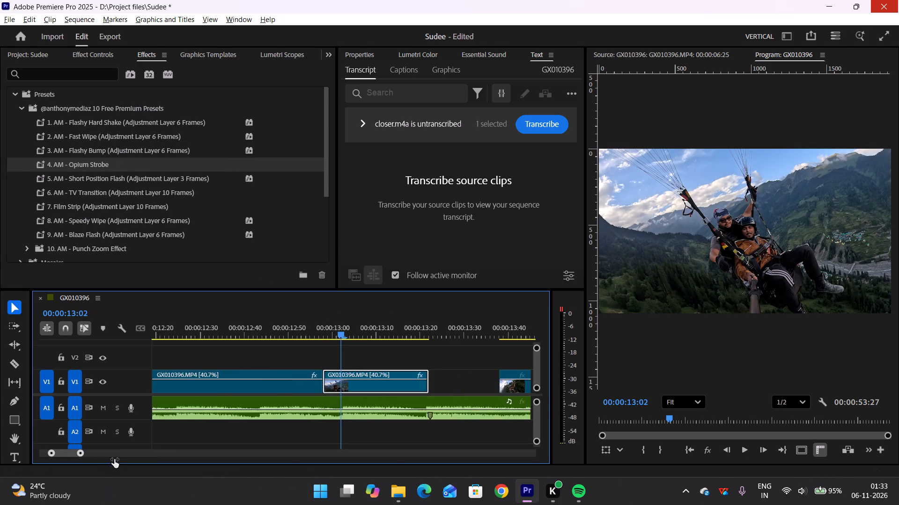
left_click_drag(114, 459, 118, 461)
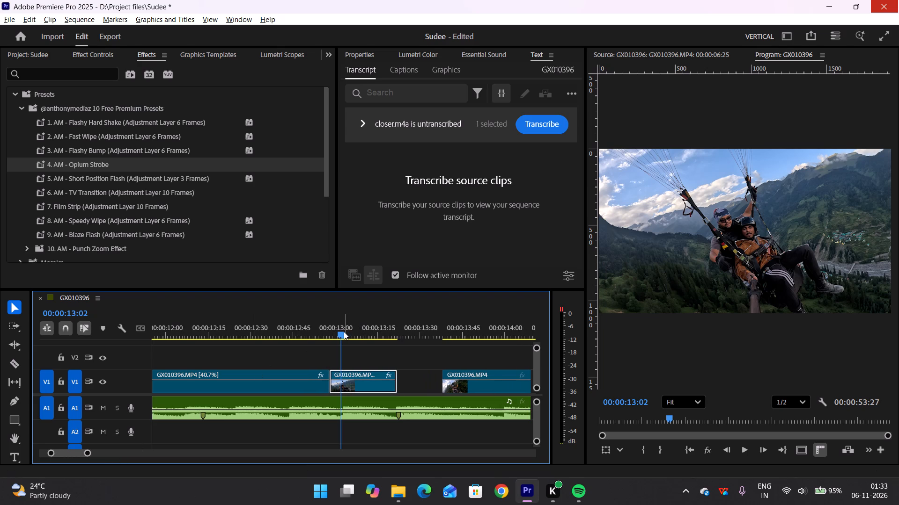
left_click_drag(342, 324, 306, 339)
key("space")
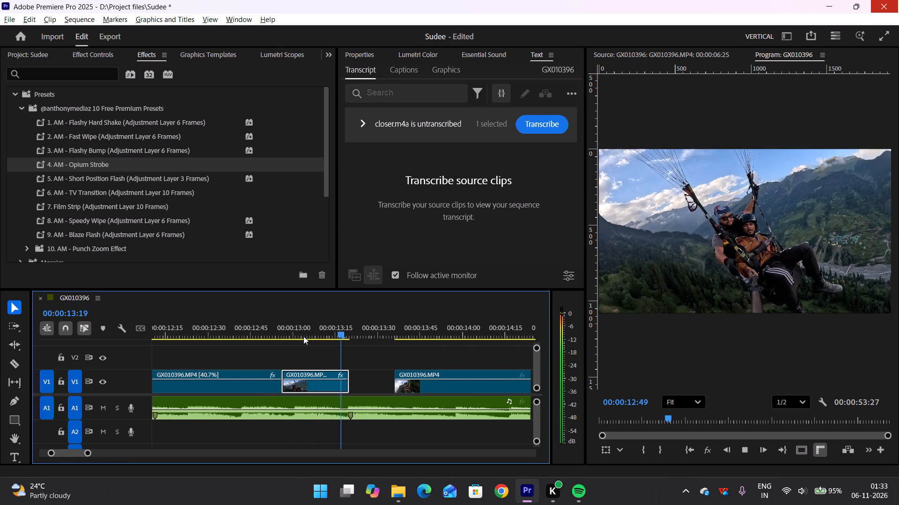
key("space")
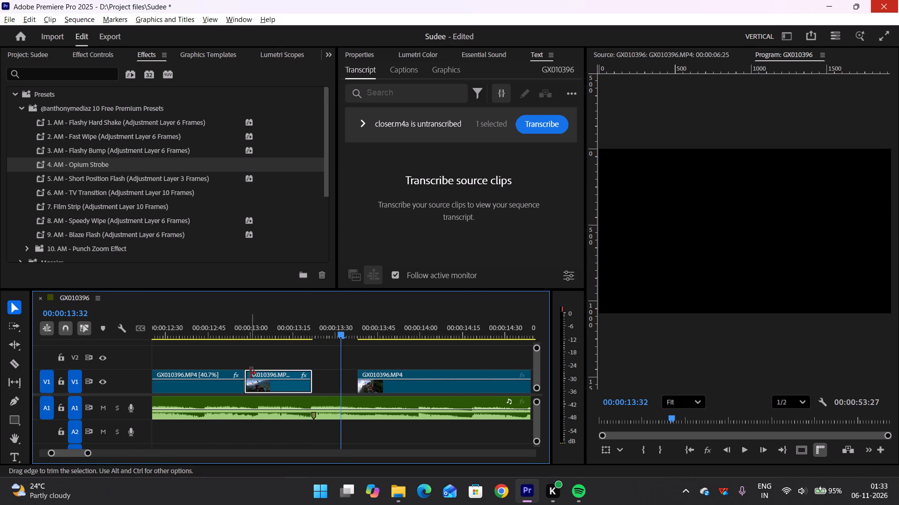
Trim the V1 tail segment's start to about 13:11 and extend the preceding clip's end to meet it.
left_click_drag(249, 373, 272, 375)
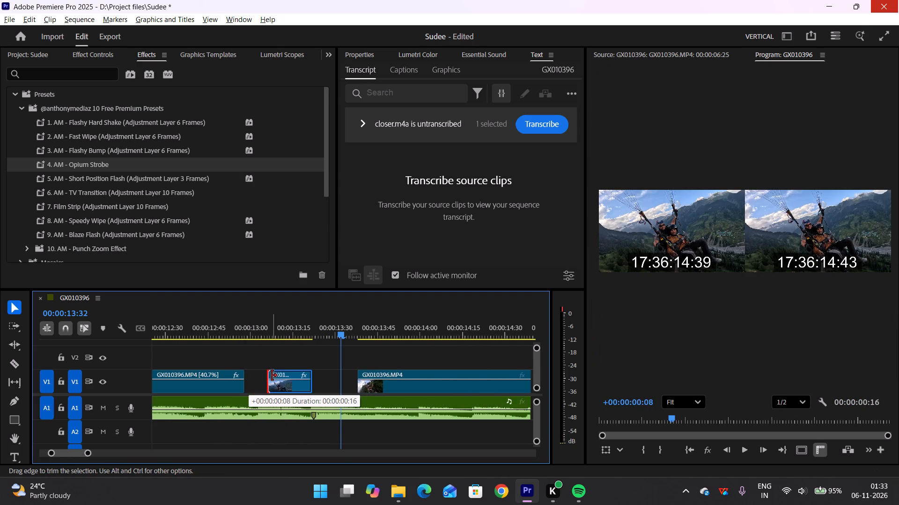
left_click_drag(272, 375, 286, 379)
left_click_drag(241, 375, 255, 379)
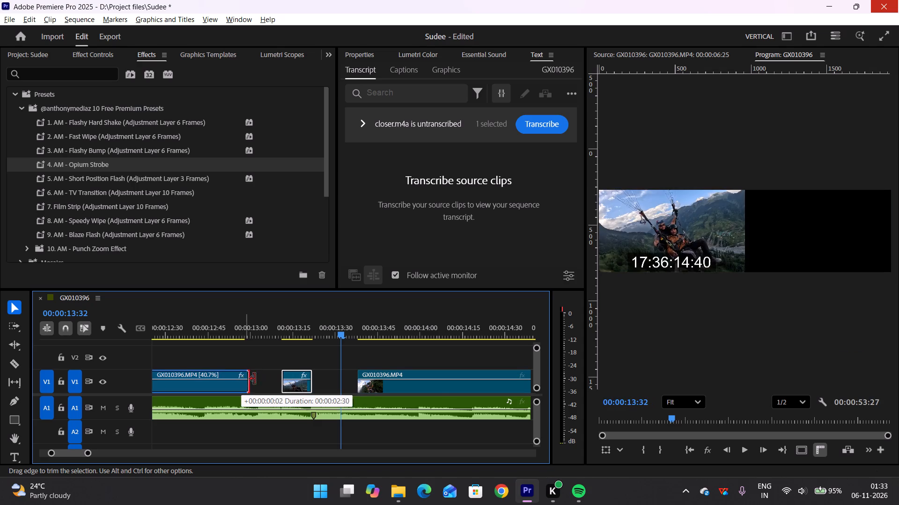
left_click_drag(255, 379, 285, 381)
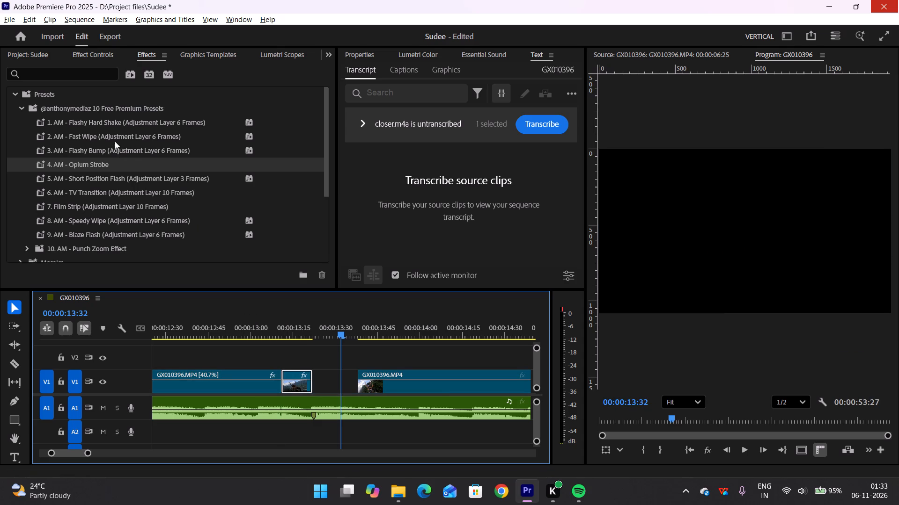
Apply the "2. AM - Fast Wipe" preset to the shortened V1 tail segment, and preview it.
left_click_drag(117, 136, 291, 378)
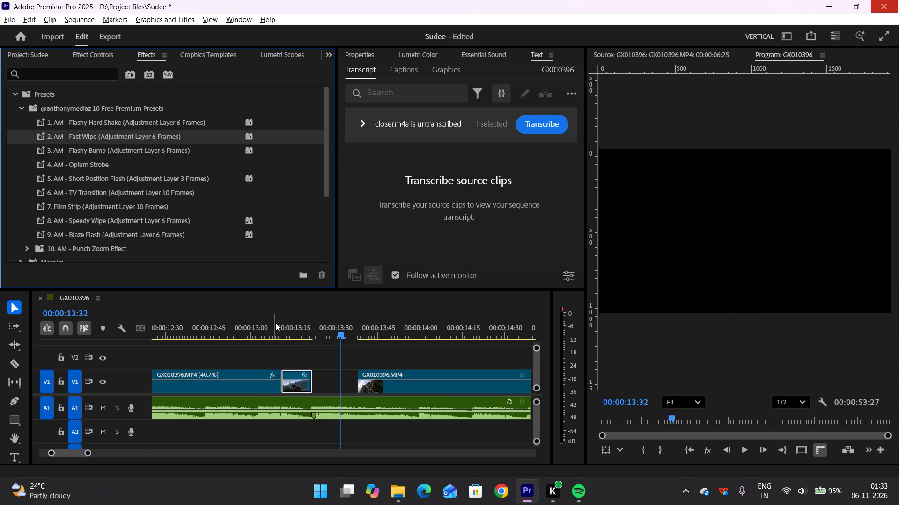
left_click(275, 323)
key("space")
key("space")
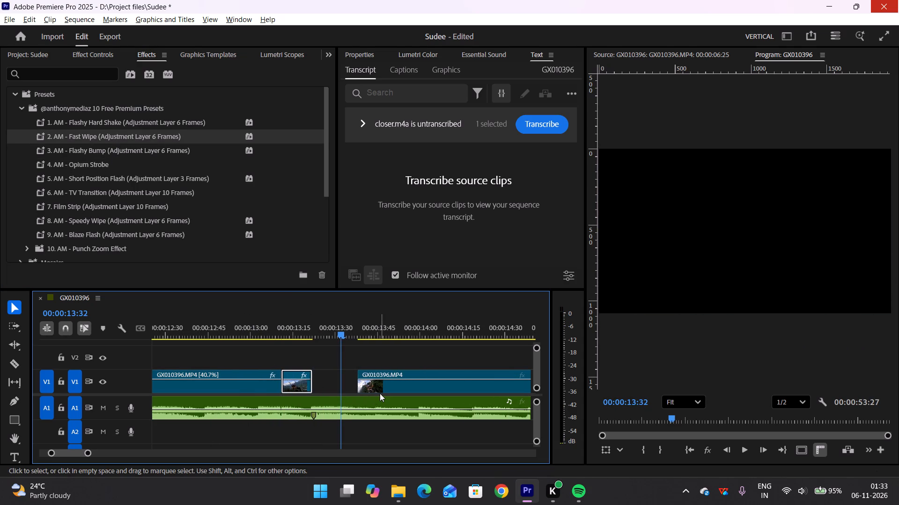
Move the following V1 clip earlier to meet the tail segment's end at the audio marker near 13:22.
left_click(380, 393)
left_click_drag(383, 387, 326, 395)
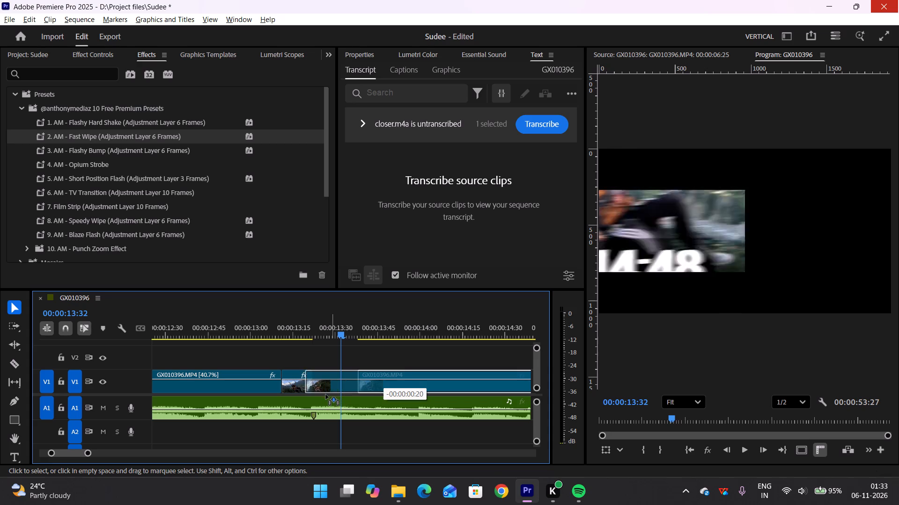
left_click_drag(326, 395, 334, 390)
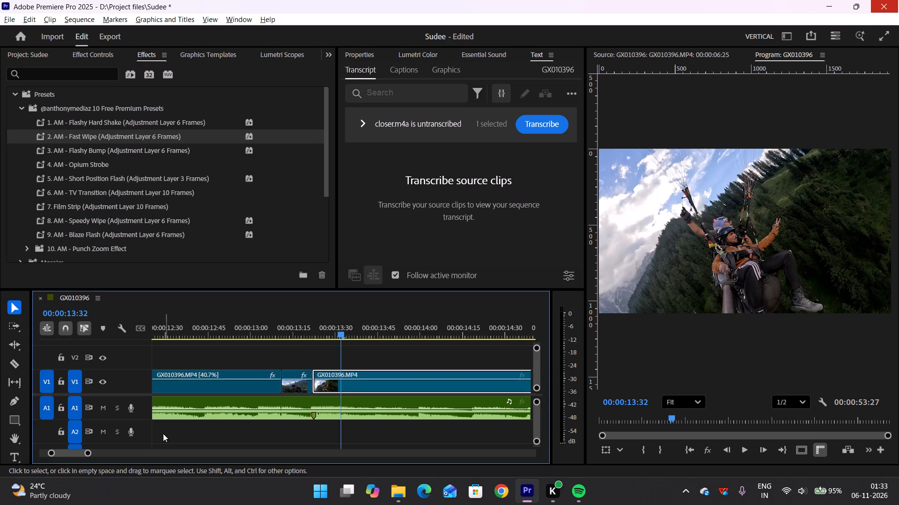
Play back the edit from the sequence start through the last V1 clip to review the timing.
left_click_drag(84, 451, 104, 460)
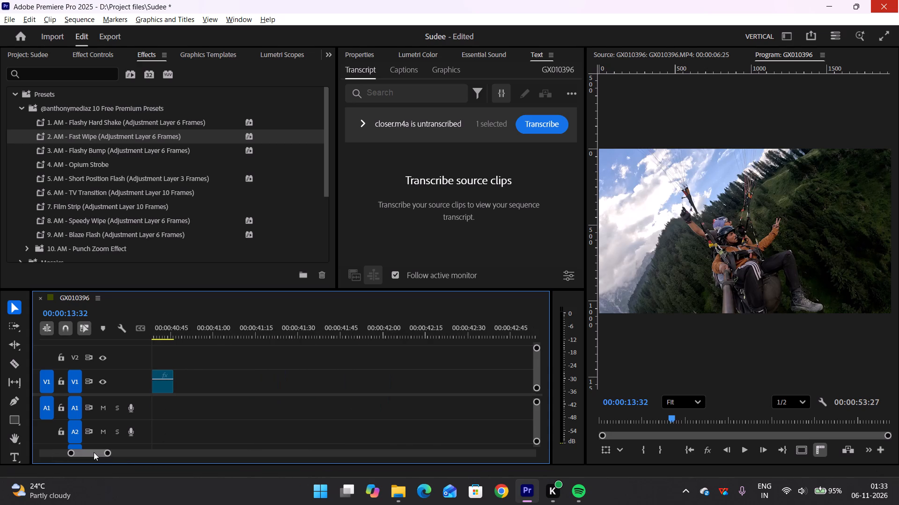
left_click_drag(93, 452, 70, 453)
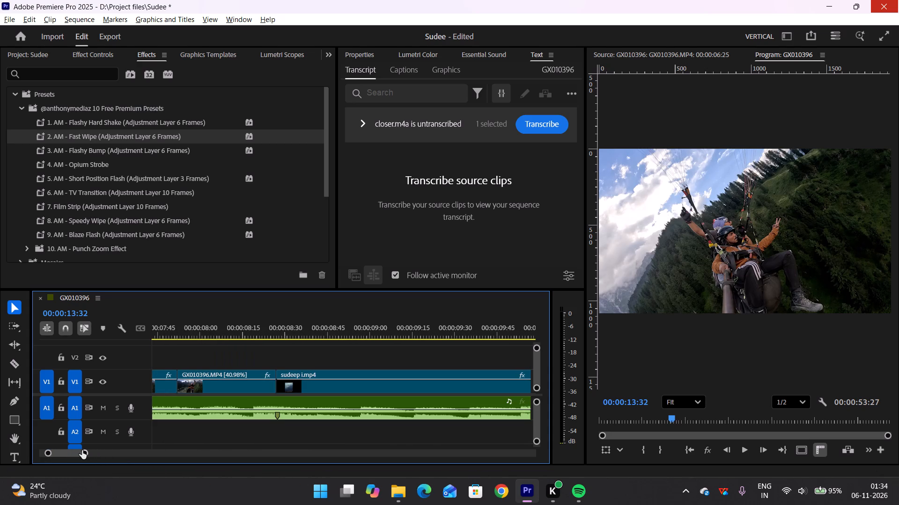
left_click_drag(83, 453, 134, 454)
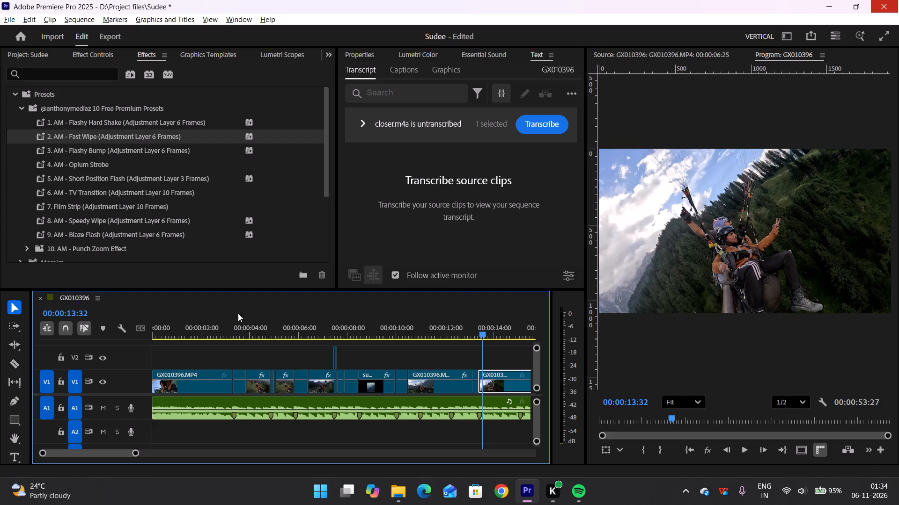
left_click_drag(232, 326, 146, 338)
key("space")
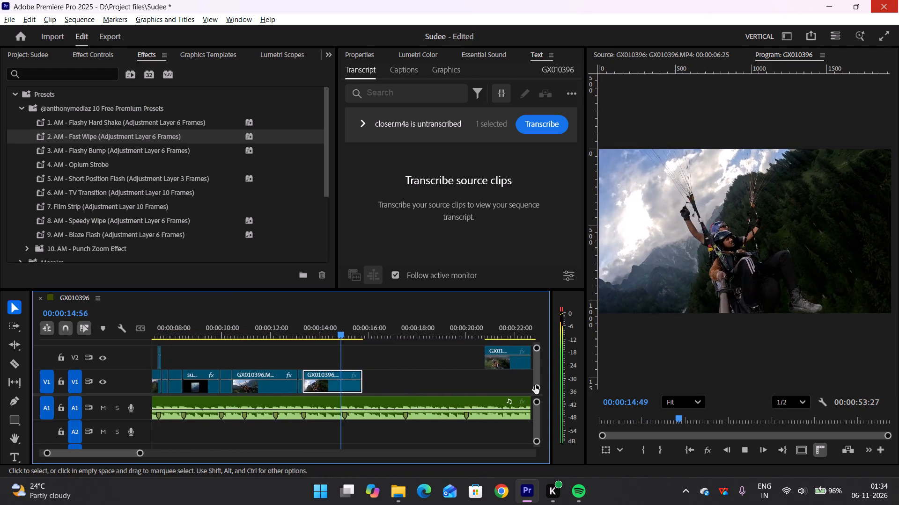
key("space")
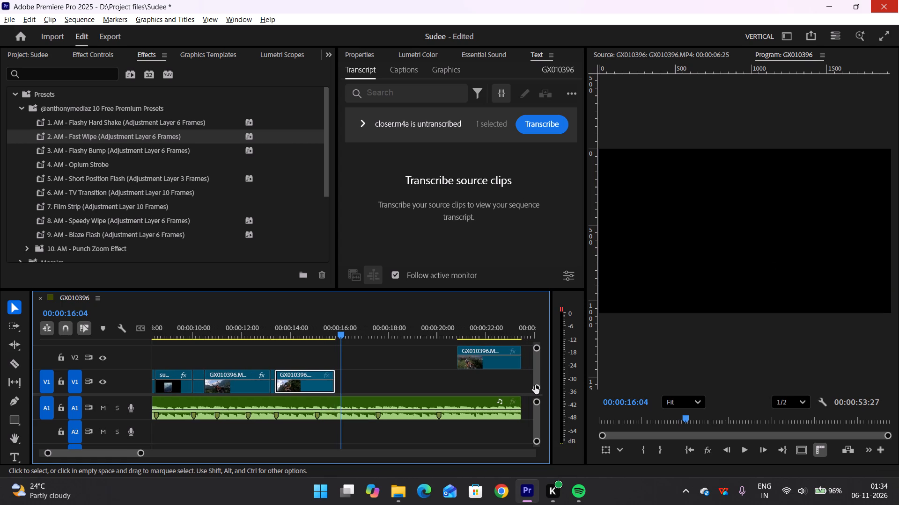
key("space")
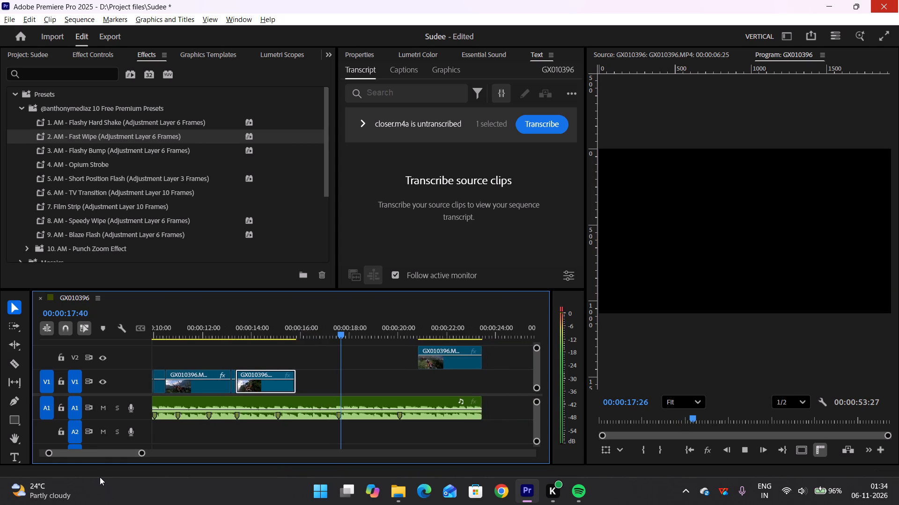
key("space")
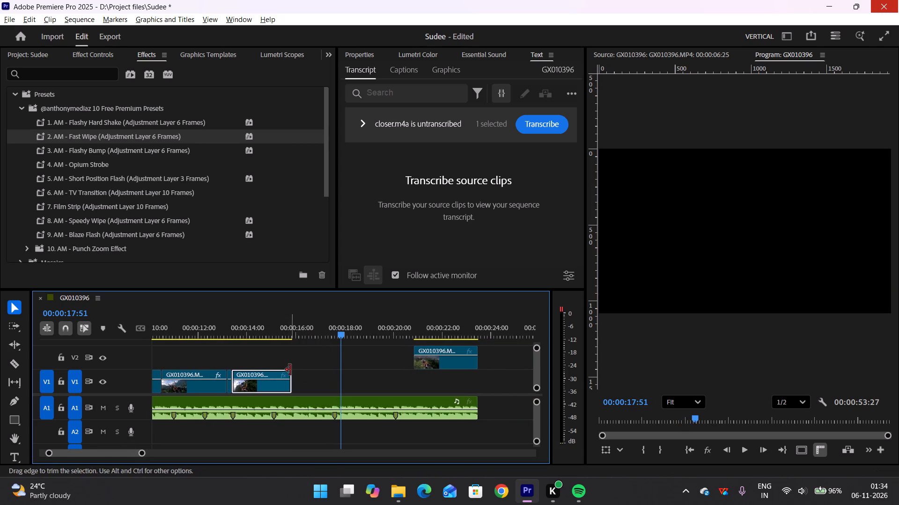
Extend the end of the last V1 clip to about 16:00.
left_click_drag(290, 370, 295, 374)
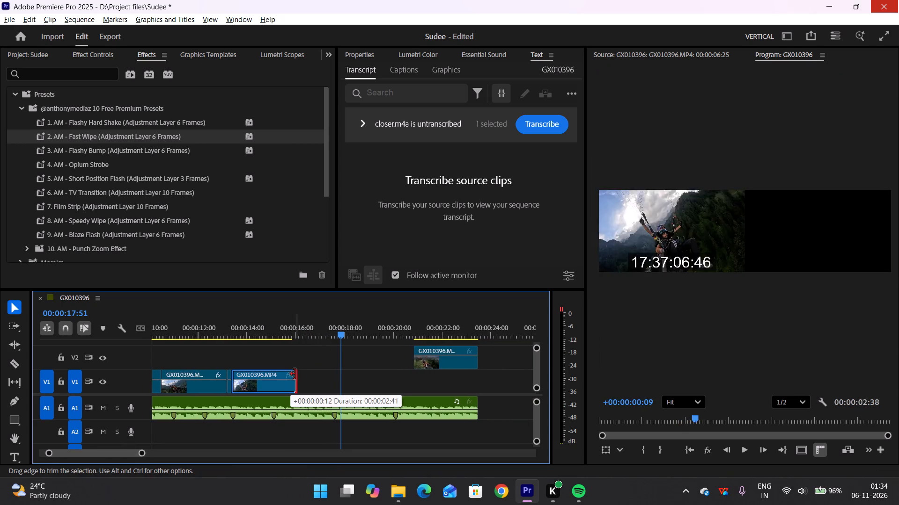
left_click_drag(295, 374, 295, 376)
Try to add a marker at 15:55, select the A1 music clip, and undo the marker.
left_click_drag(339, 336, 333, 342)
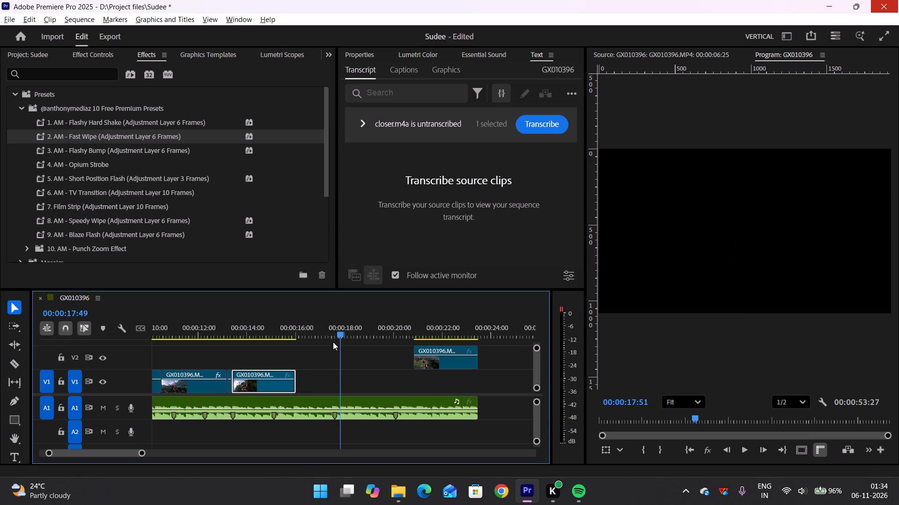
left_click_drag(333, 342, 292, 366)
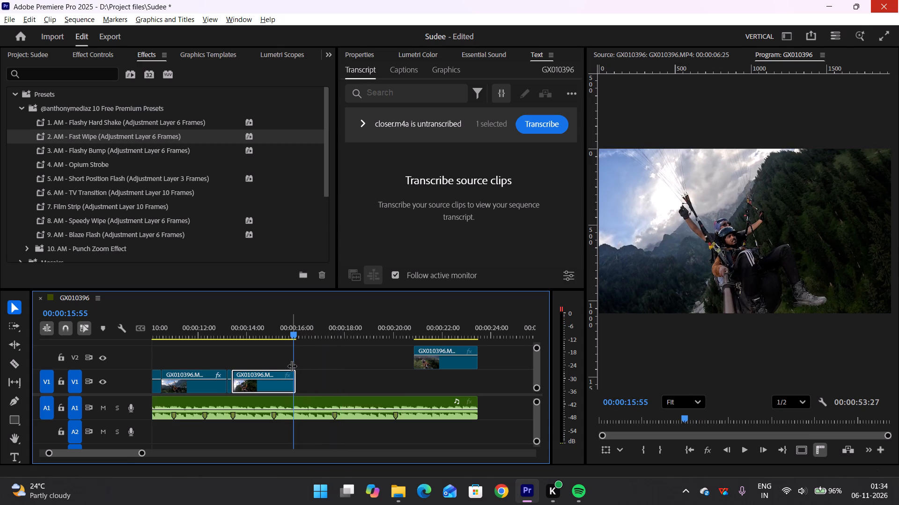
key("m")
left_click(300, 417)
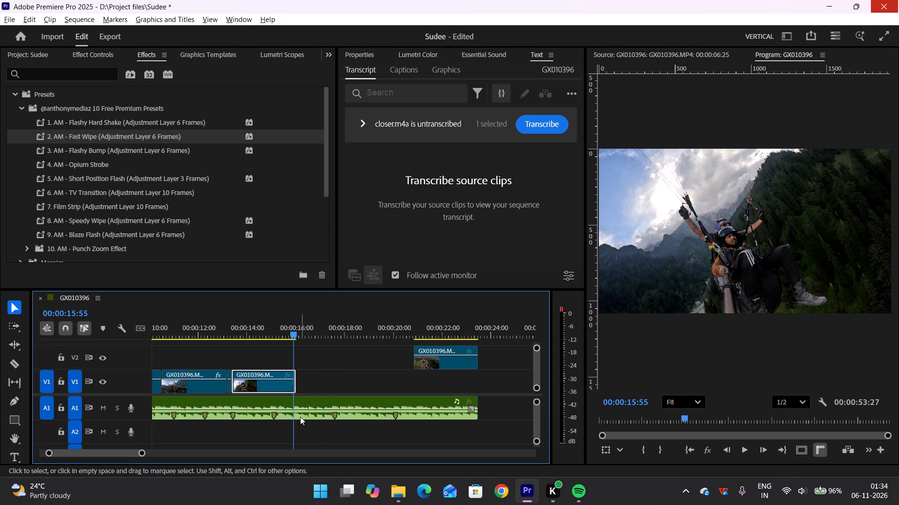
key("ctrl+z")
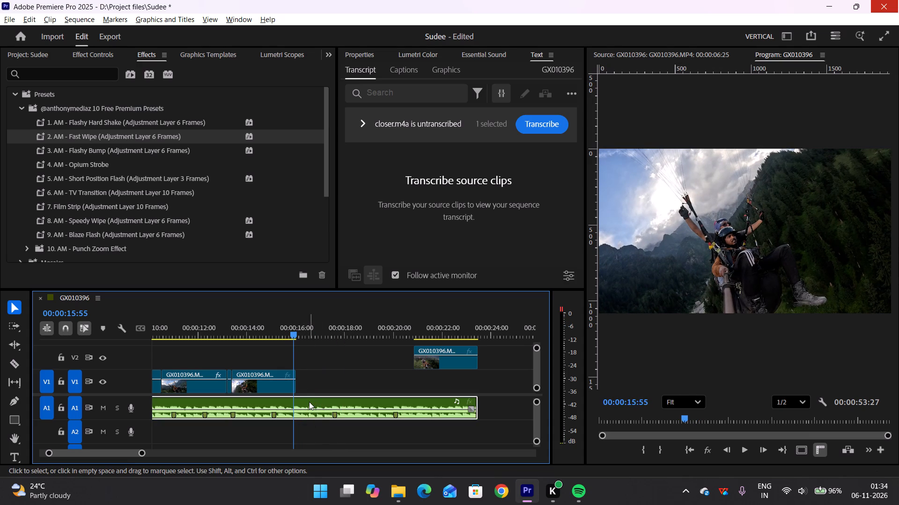
Add a marker to the A1 music clip at 15:55 and trim the last V1 clip's end back to it.
key("m")
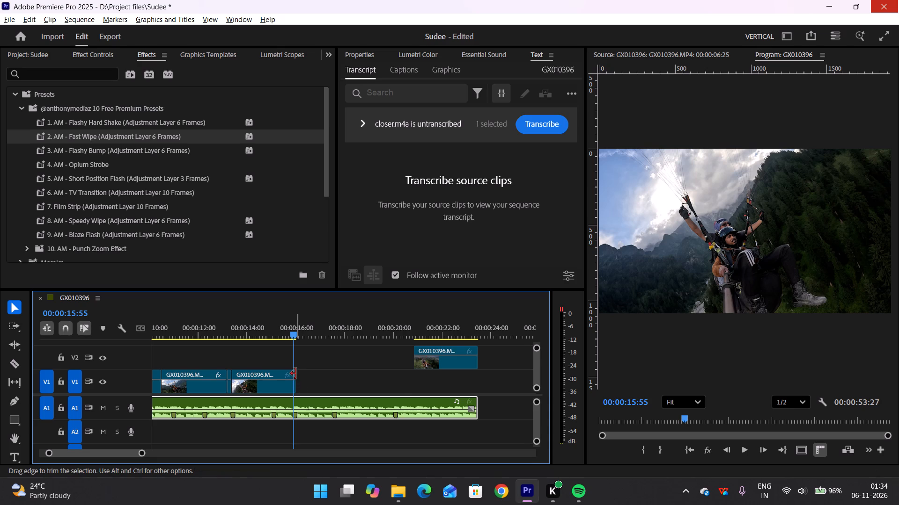
left_click(295, 374)
Play back the sequence from about 14:17 through the end of the music to review the remaining section.
left_click_drag(285, 327, 251, 335)
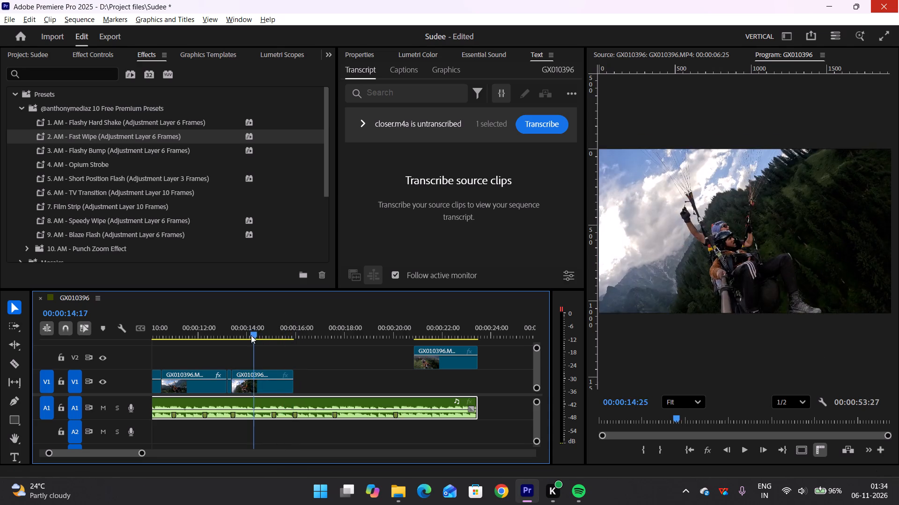
left_click_drag(251, 335, 251, 335)
key("space")
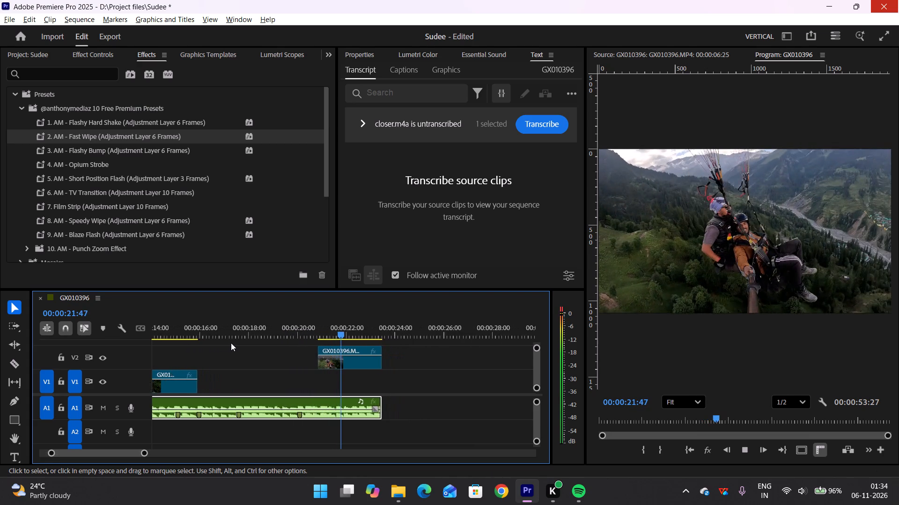
key("space")
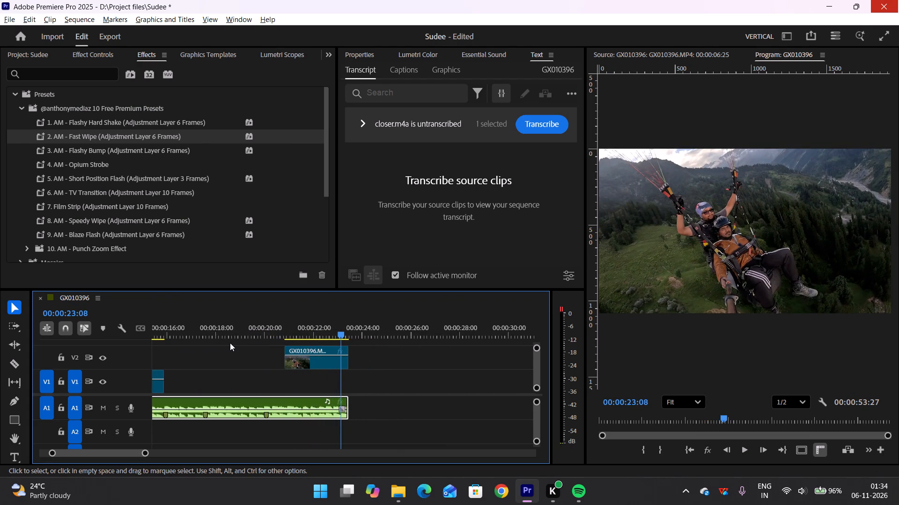
key("space")
key("space")
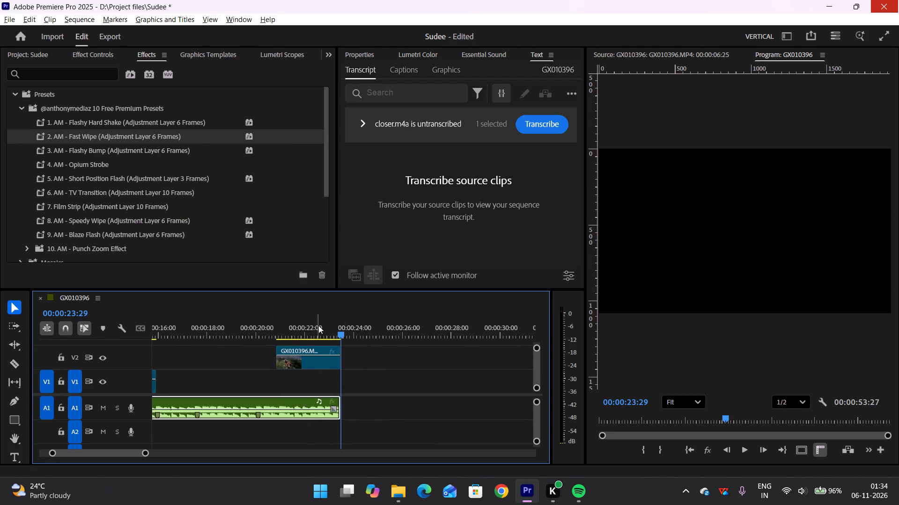
left_click(341, 331)
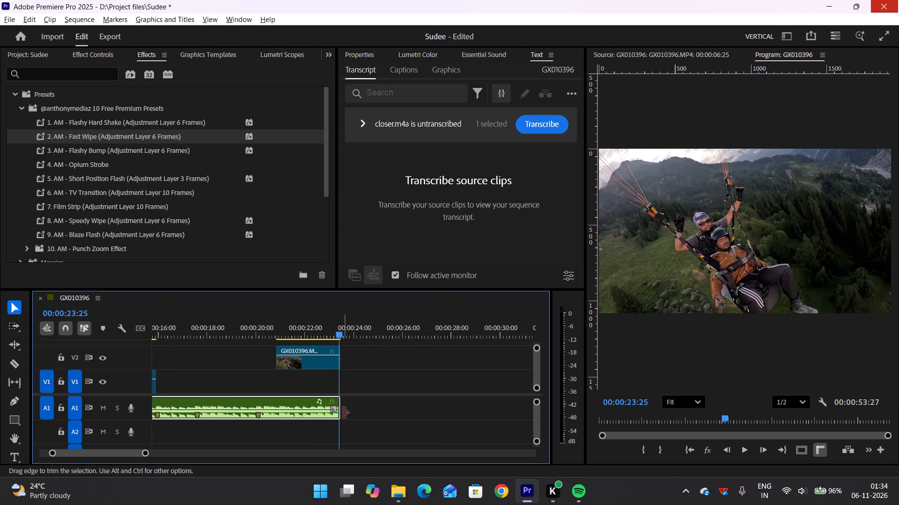
left_click(332, 410)
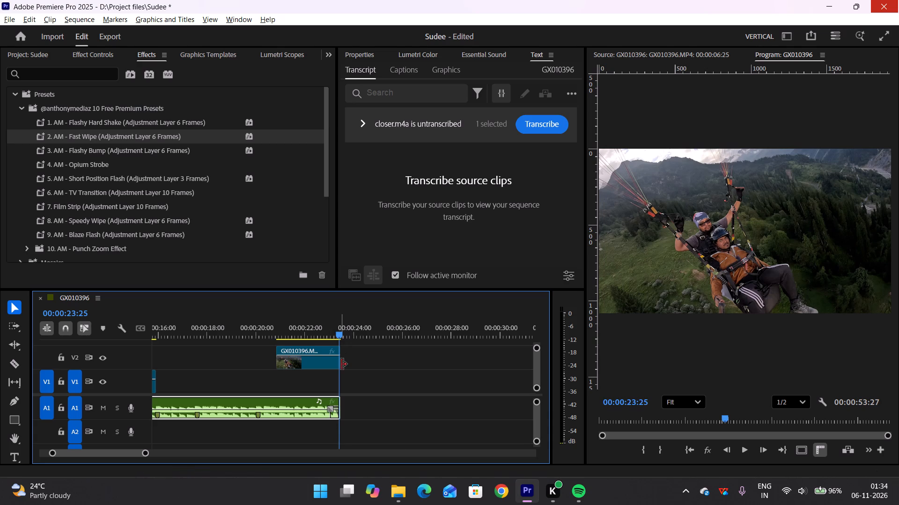
Move the V2 paragliding clip earlier on its track so that it starts at about 16:50.
left_click_drag(341, 329, 271, 340)
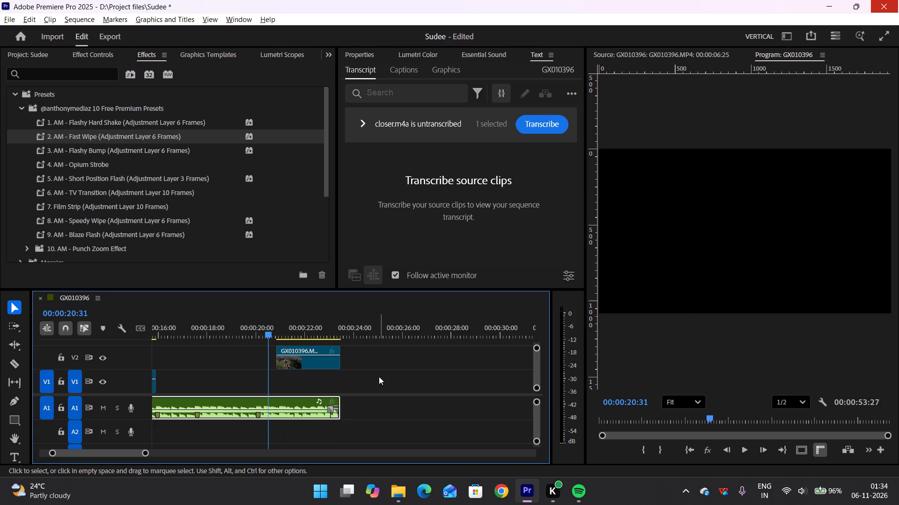
left_click_drag(377, 374, 303, 350)
scroll(289, 361, "right", 1)
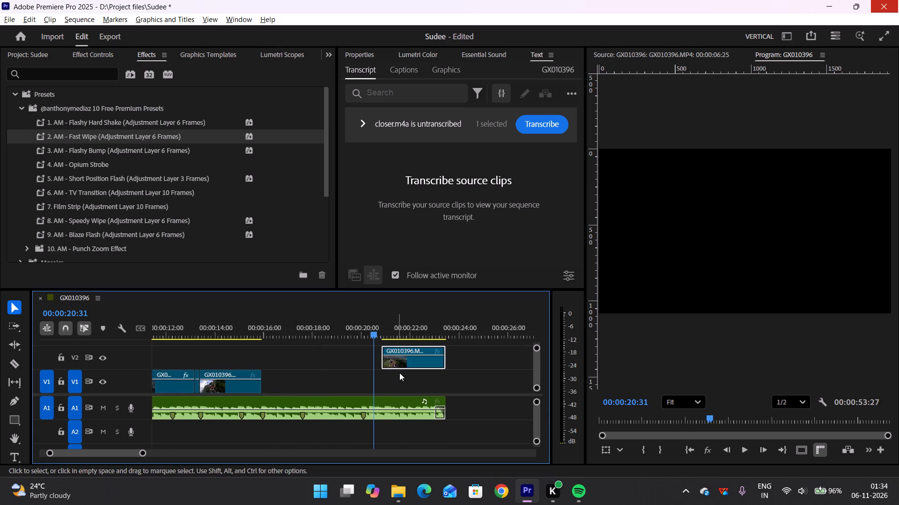
left_click_drag(406, 365, 309, 361)
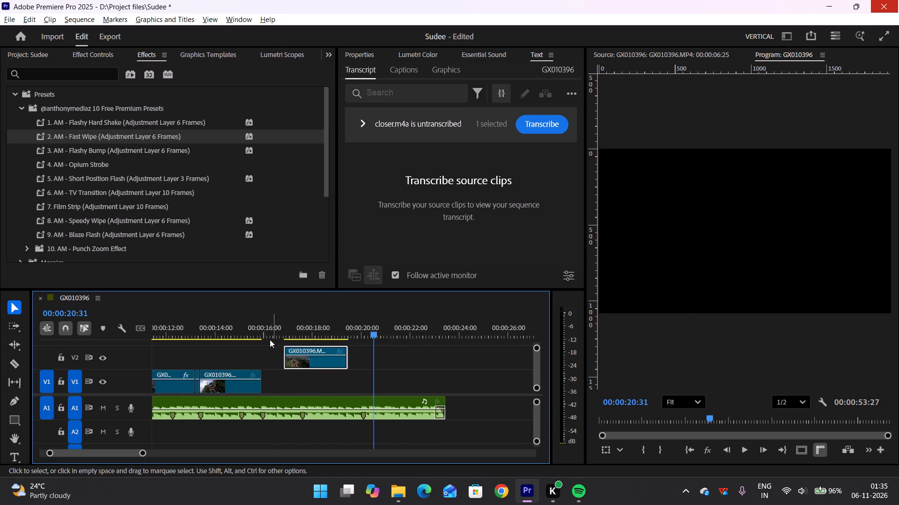
Play back the last V1 clip and the repositioned V2 clip to find the next beat in the music.
left_click_drag(260, 337, 196, 331)
key("space")
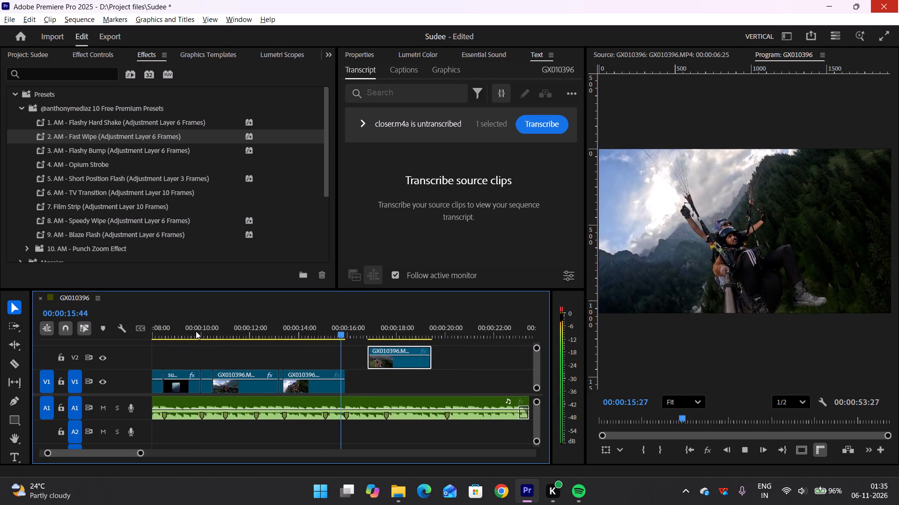
key("space")
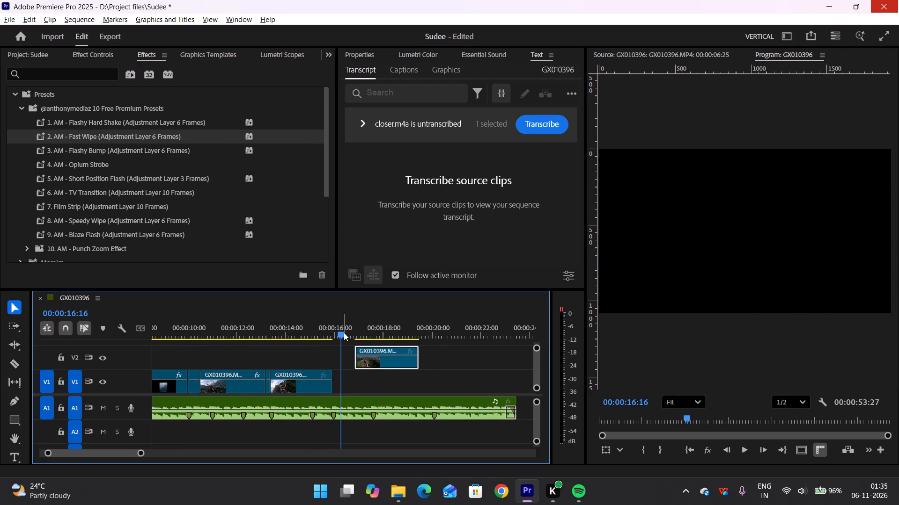
left_click_drag(344, 332, 251, 342)
key("space")
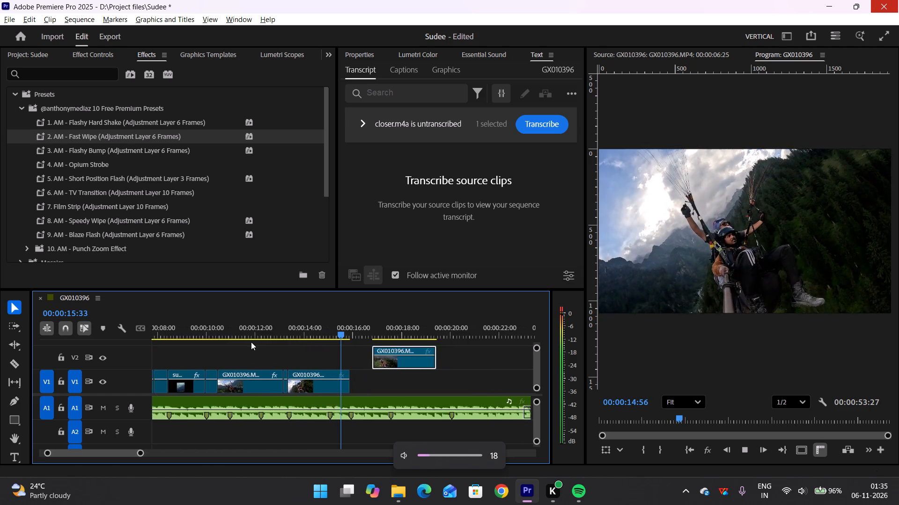
key("space")
key("space")
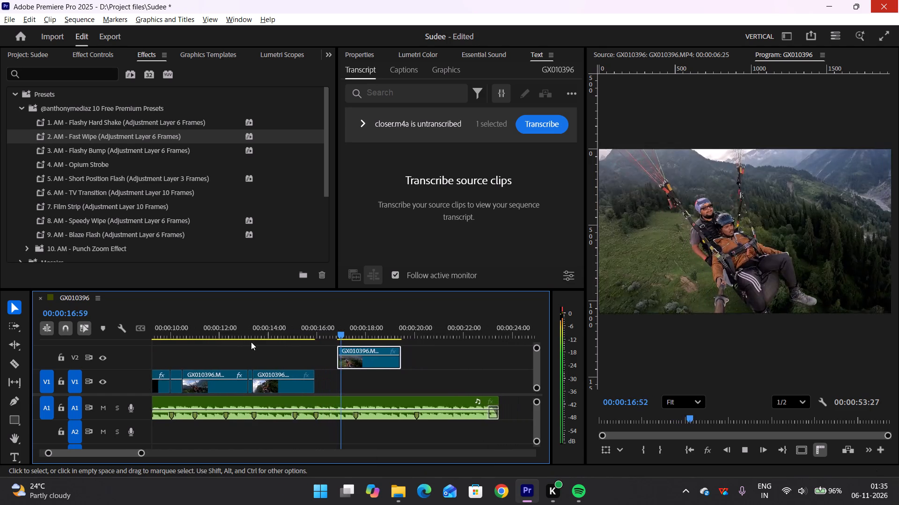
key("space")
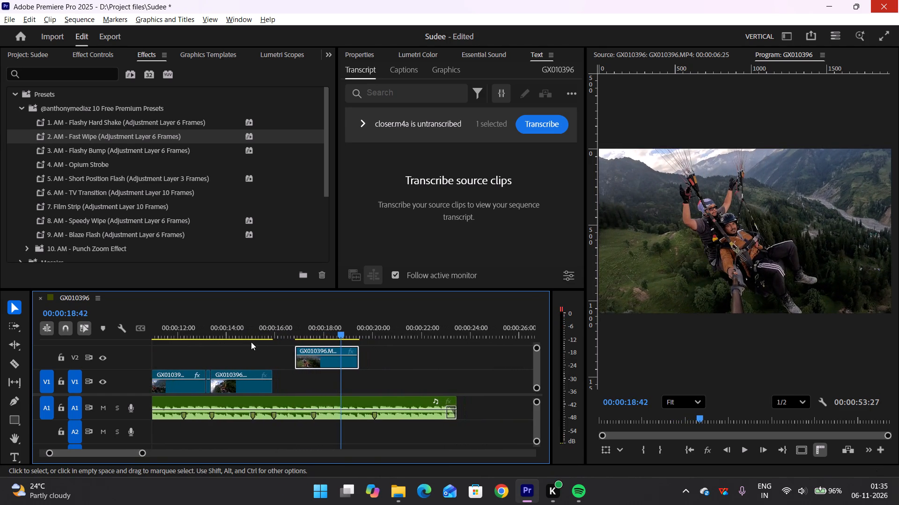
Add a marker to the A1 music clip at 18:27.
left_click_drag(343, 326, 337, 328)
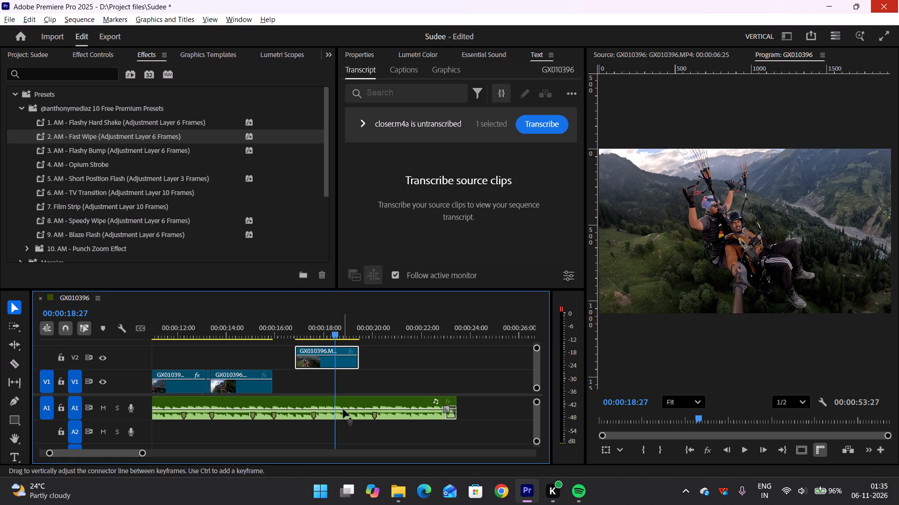
left_click(343, 409)
type("m")
Play back the music after the new marker and replay the last V1 and V2 clips to check the beat timing.
key("space")
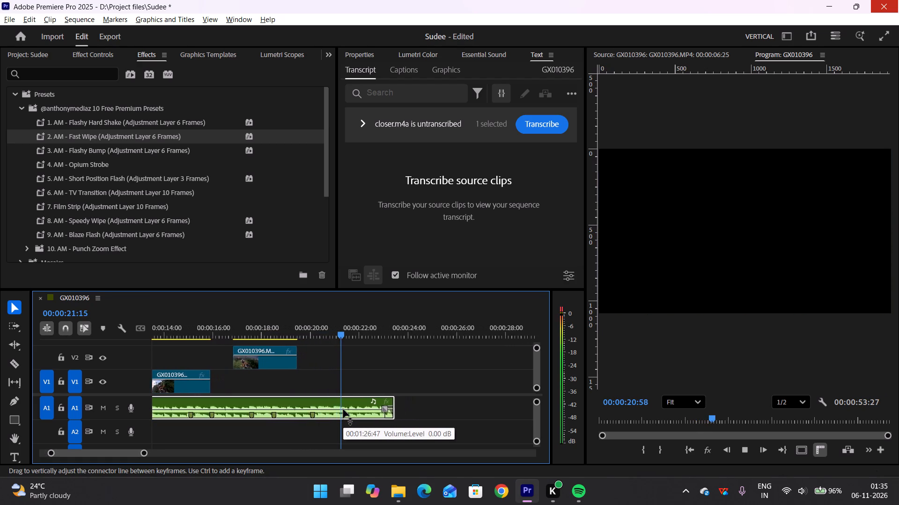
key("space")
scroll(343, 409, "right", 1)
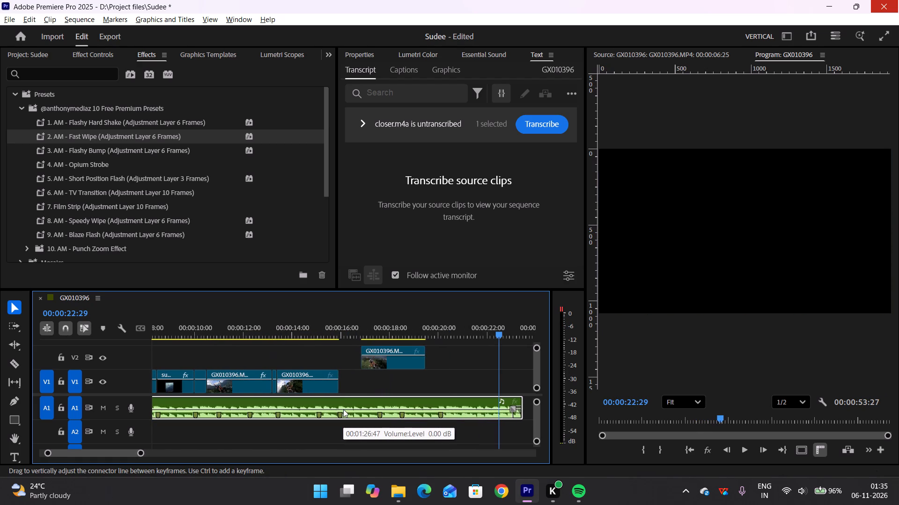
right_click(343, 409)
left_click(346, 331)
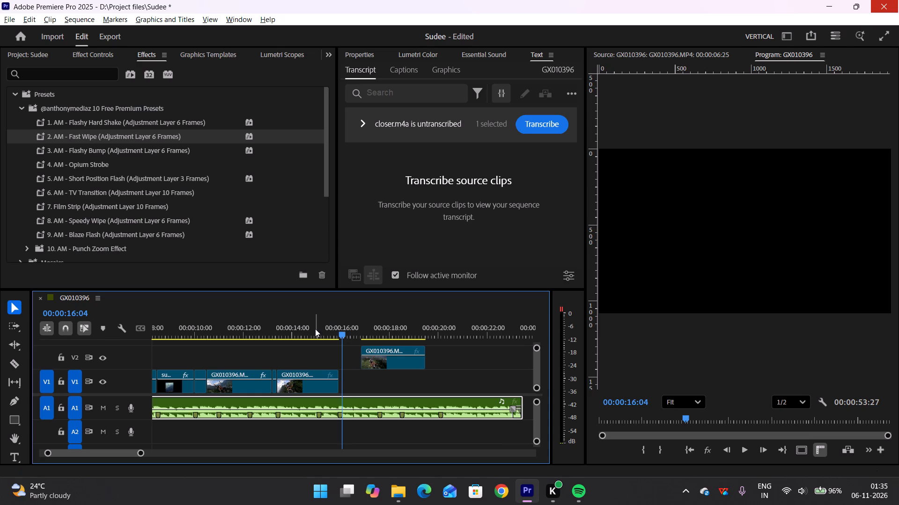
left_click_drag(313, 329, 276, 329)
key("space")
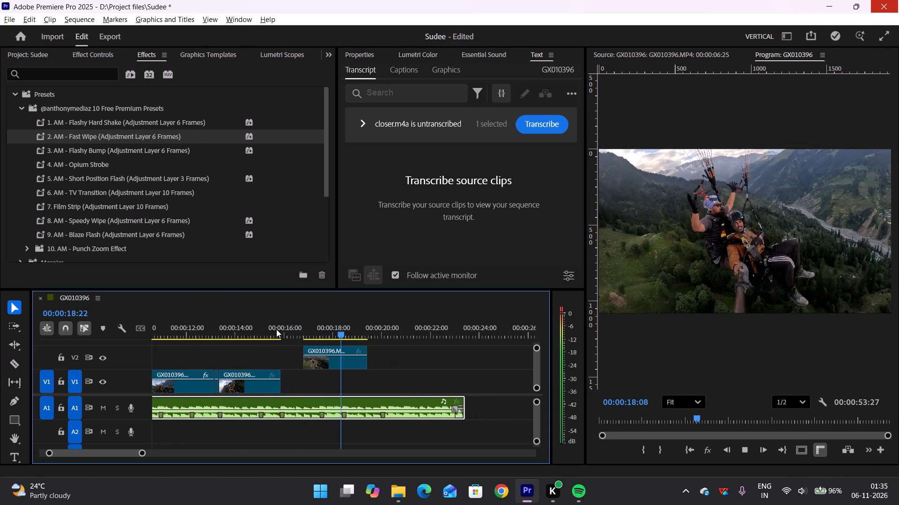
key("space")
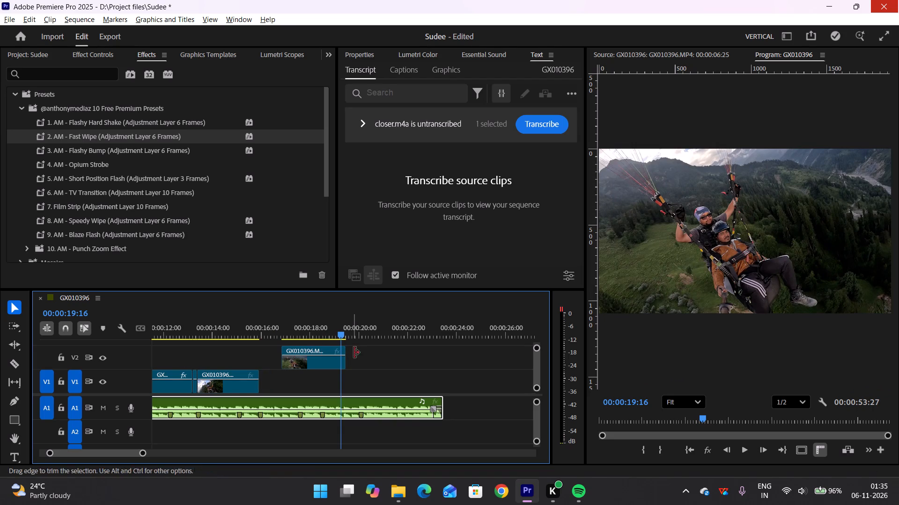
left_click_drag(339, 331, 239, 329)
key("space")
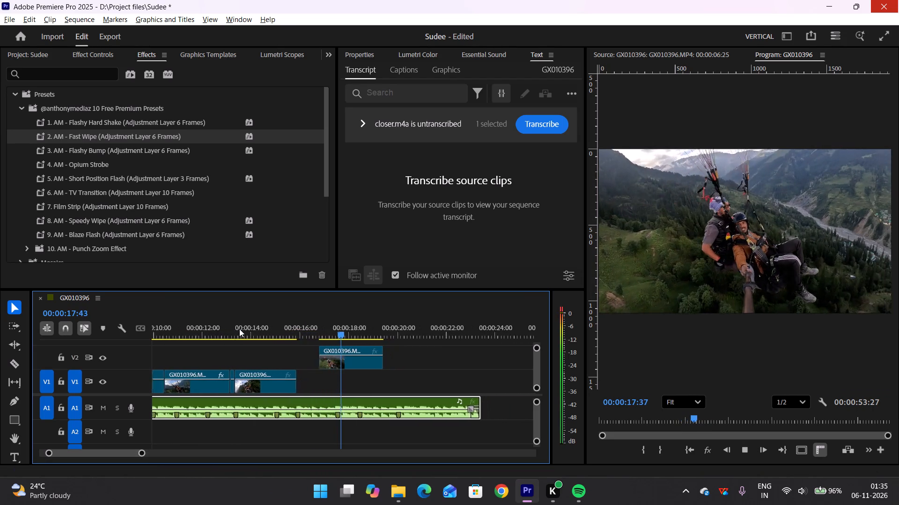
key("space")
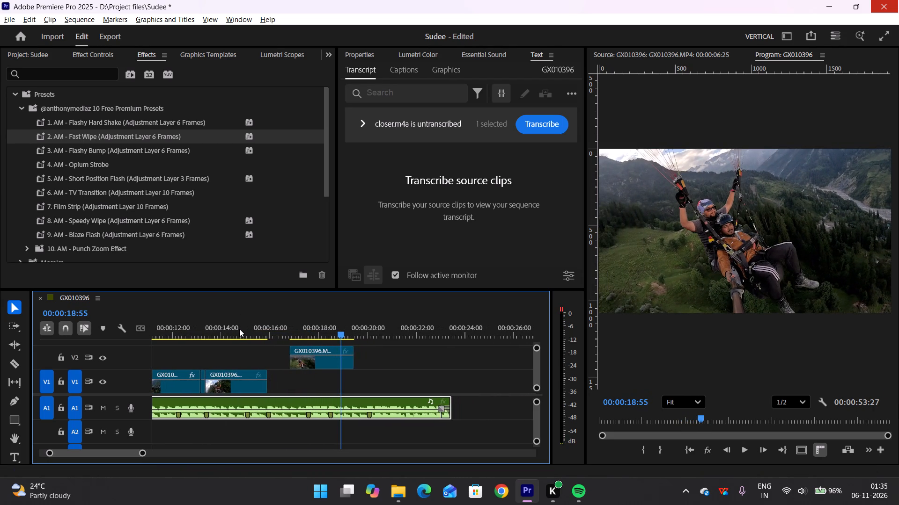
left_click_drag(343, 329, 262, 331)
key("space")
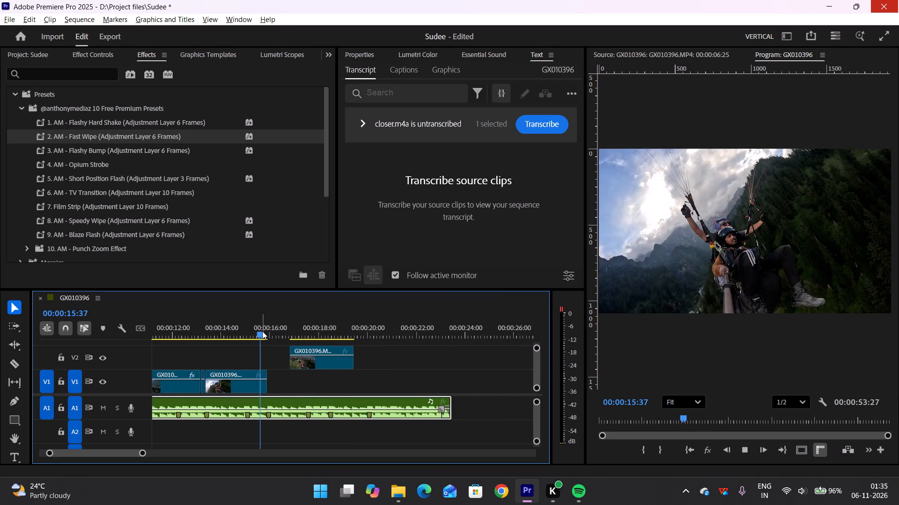
key("space")
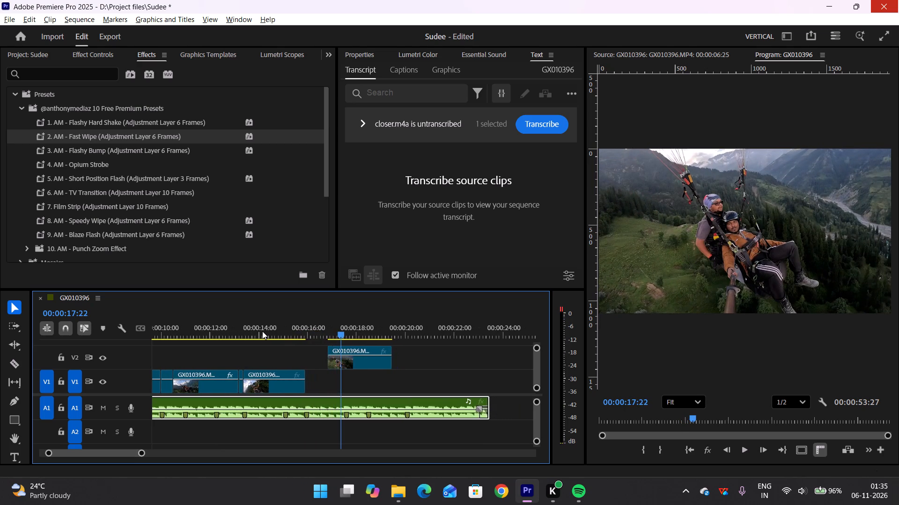
Move the V2 clip down to V1 and place its start against the preceding clip's end at 15:58.
left_click_drag(362, 363, 340, 388)
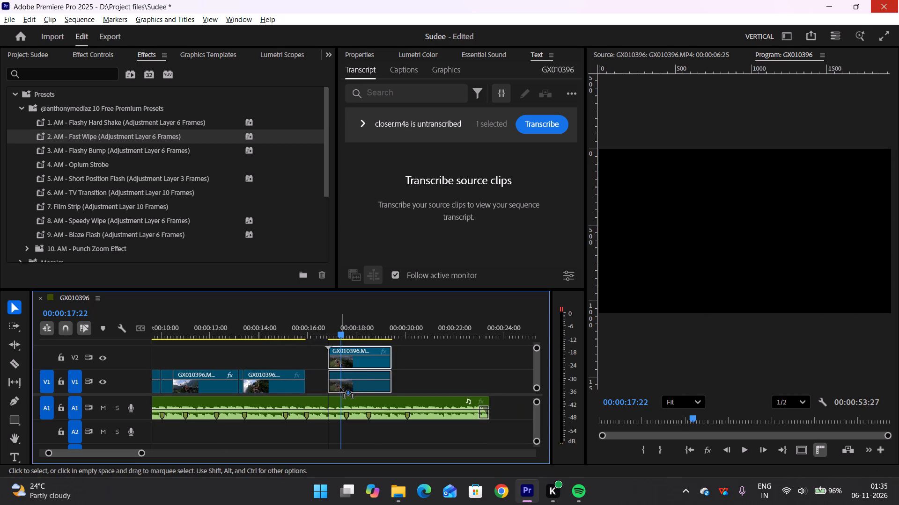
left_click_drag(340, 388, 346, 380)
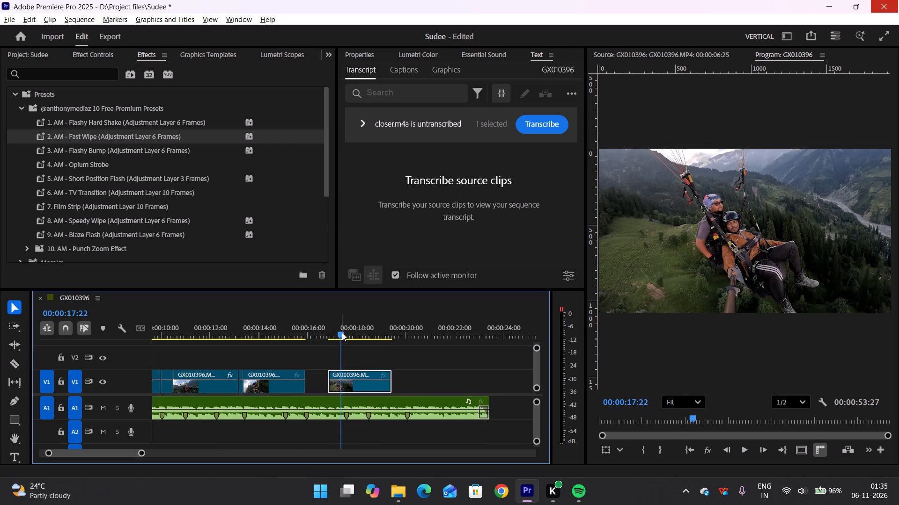
left_click_drag(342, 332, 308, 331)
left_click_drag(383, 391, 361, 391)
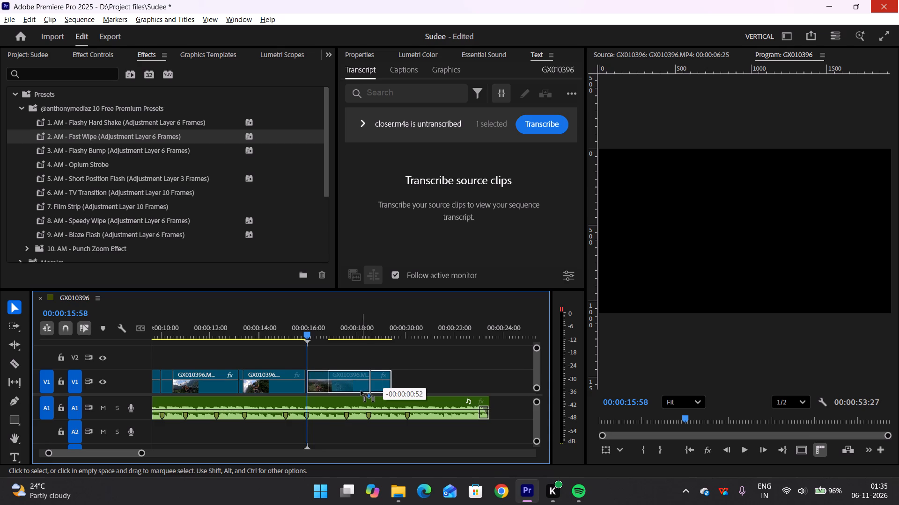
left_click_drag(361, 391, 361, 383)
Play back the newly placed V1 clip repeatedly to review its timing against the audio markers near 17:30 and 18:27.
key("space")
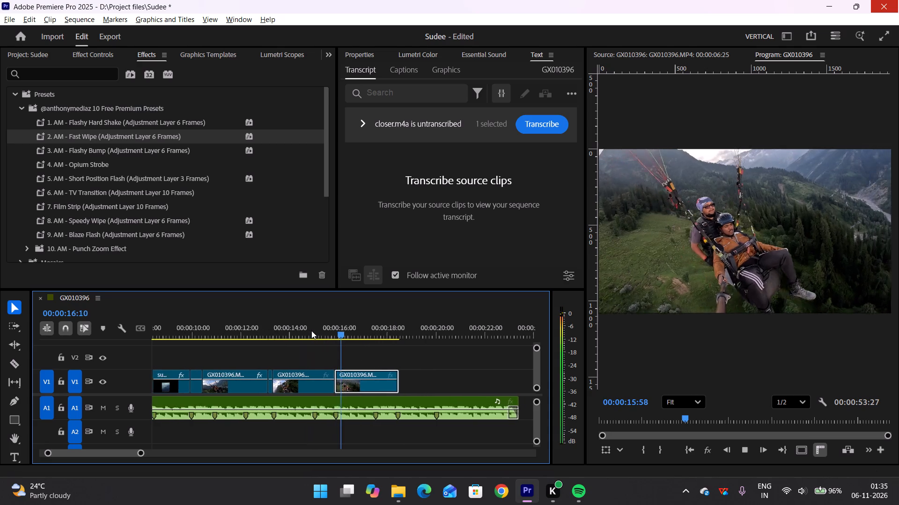
key("space")
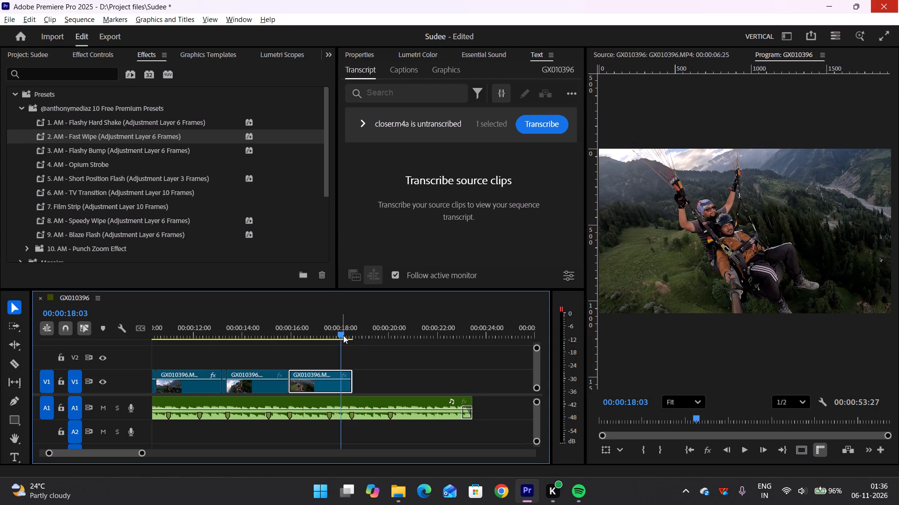
left_click_drag(343, 333, 337, 336)
key("space")
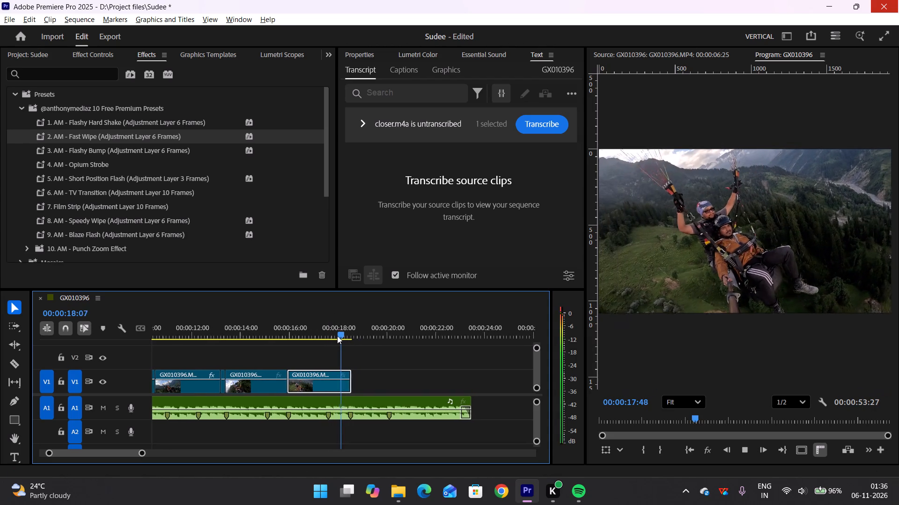
key("space")
left_click(320, 339)
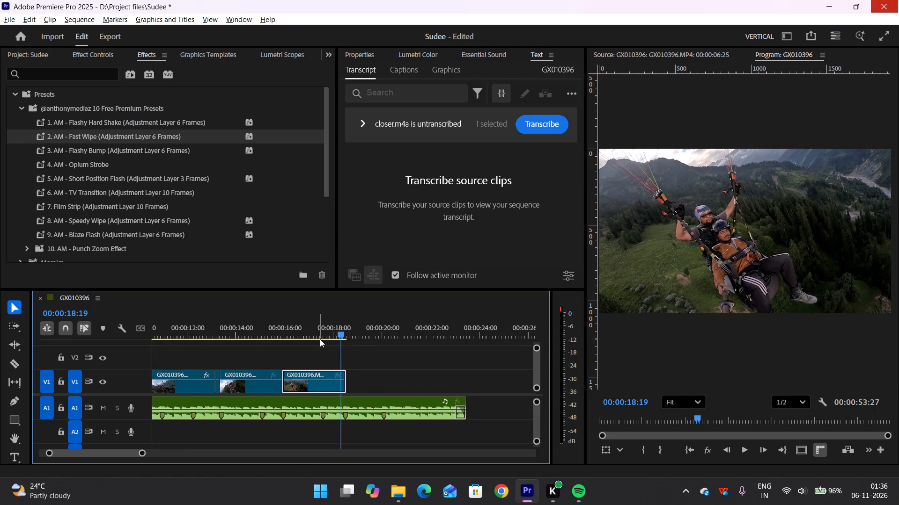
left_click(322, 333)
key("space")
key("space")
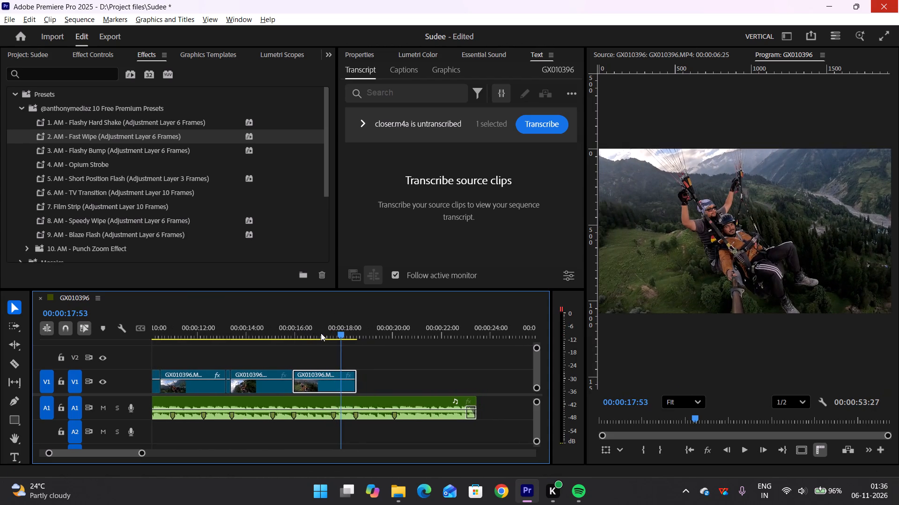
key("space")
key("space")
left_click(321, 333)
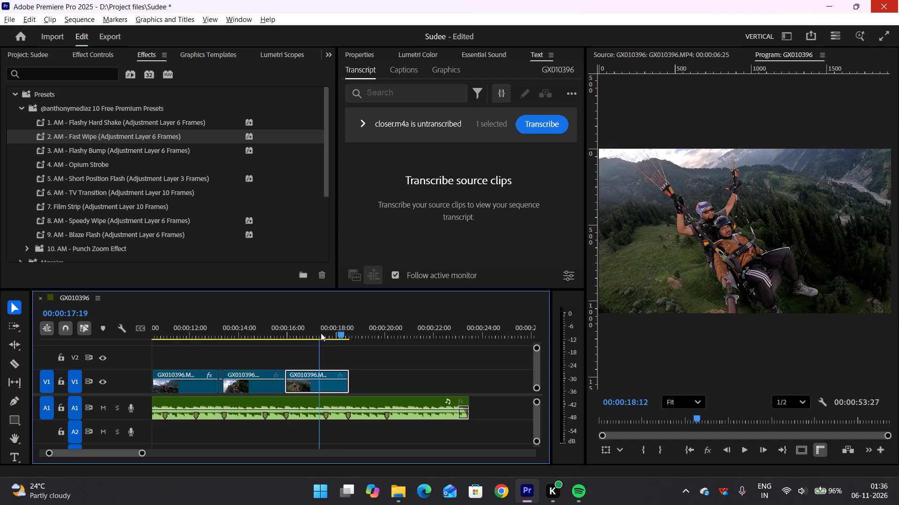
key("space")
key("space")
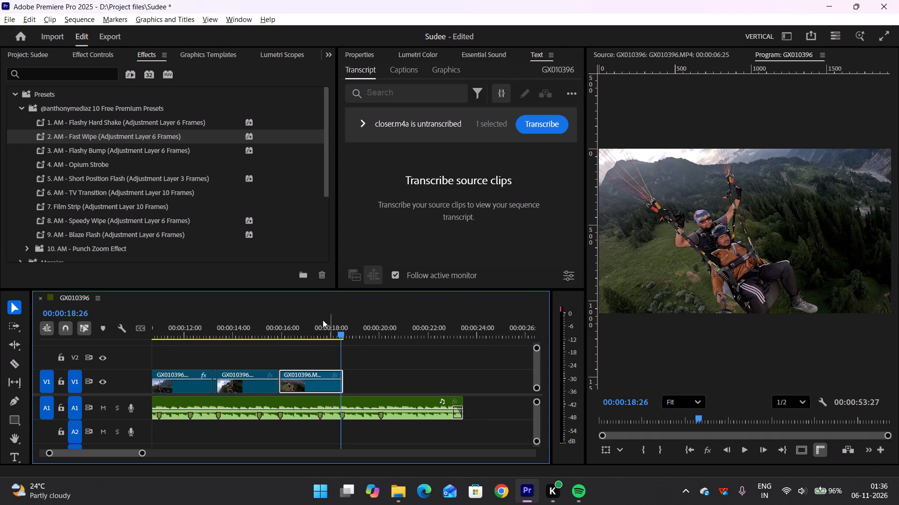
Replay the last V1 clip repeatedly between about 16:55 and 18:26 to check its timing against the audio markers.
left_click_drag(318, 331, 309, 333)
key("space")
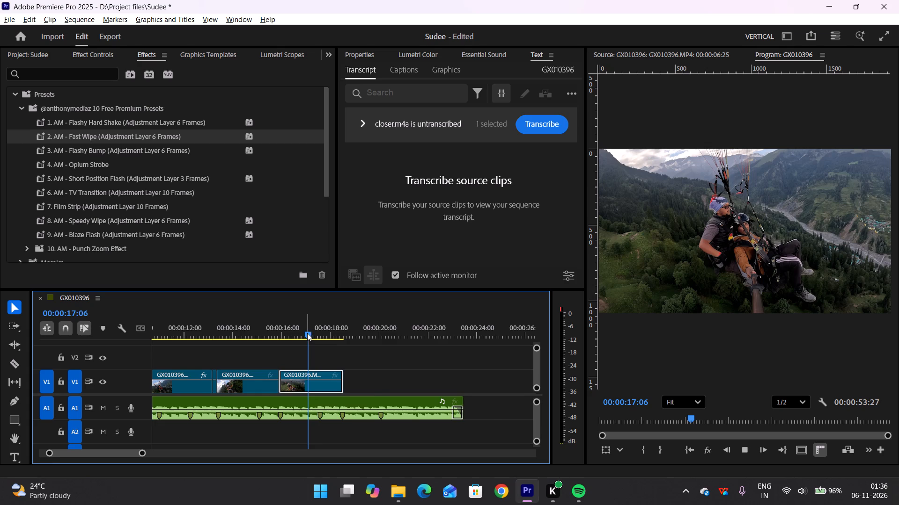
key("space")
left_click_drag(340, 331, 340, 333)
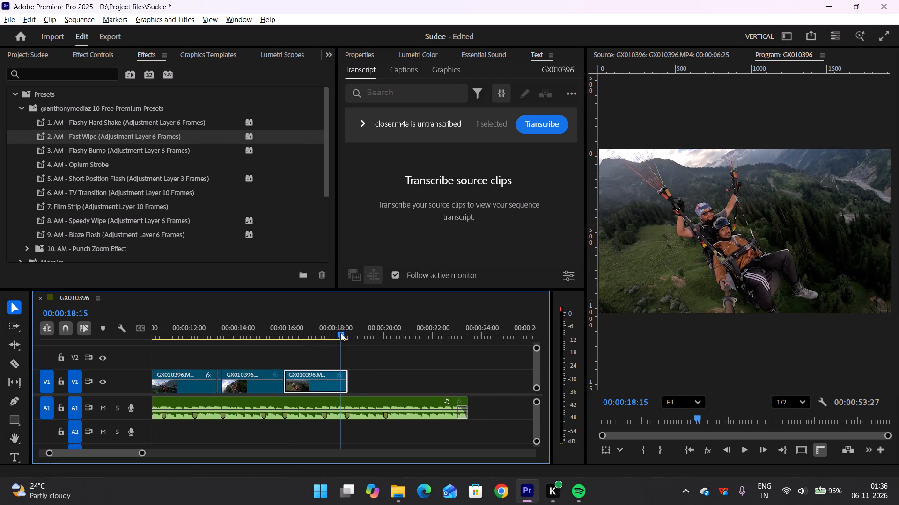
left_click_drag(340, 333, 319, 355)
key("space")
key("space")
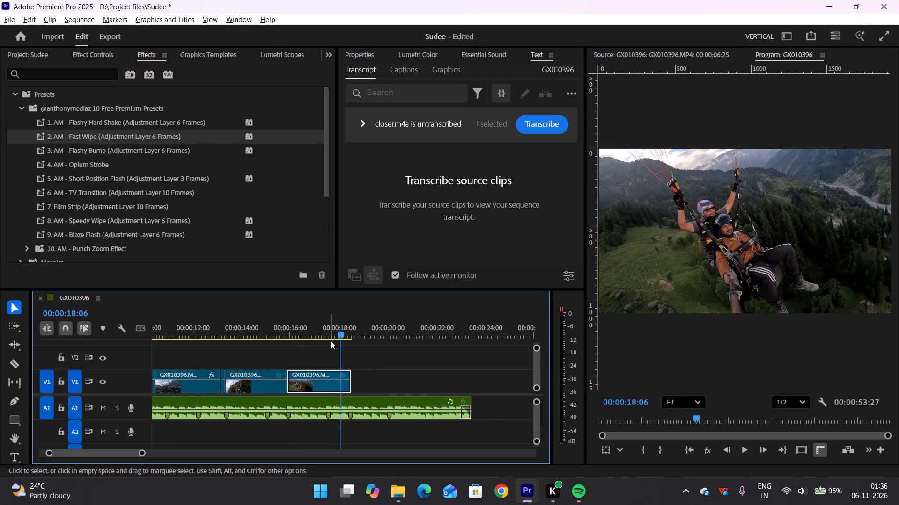
left_click_drag(325, 336, 313, 333)
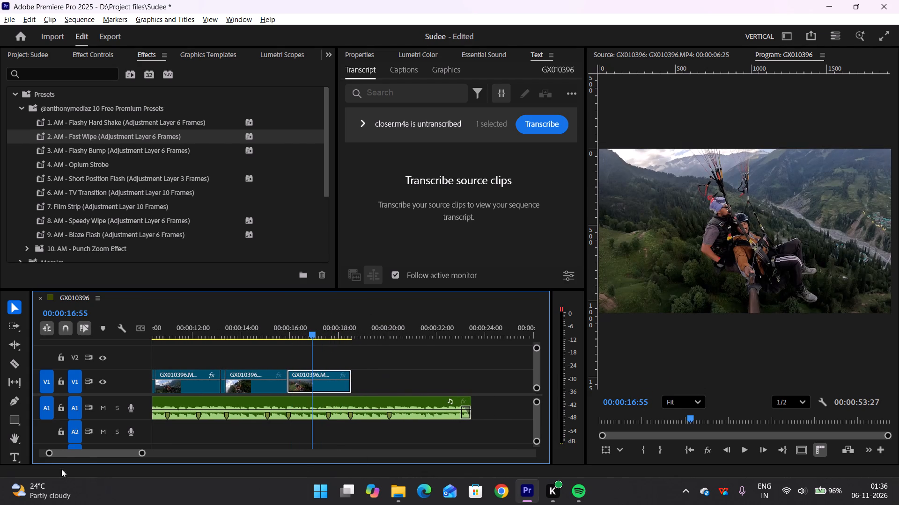
left_click_drag(87, 450, 84, 462)
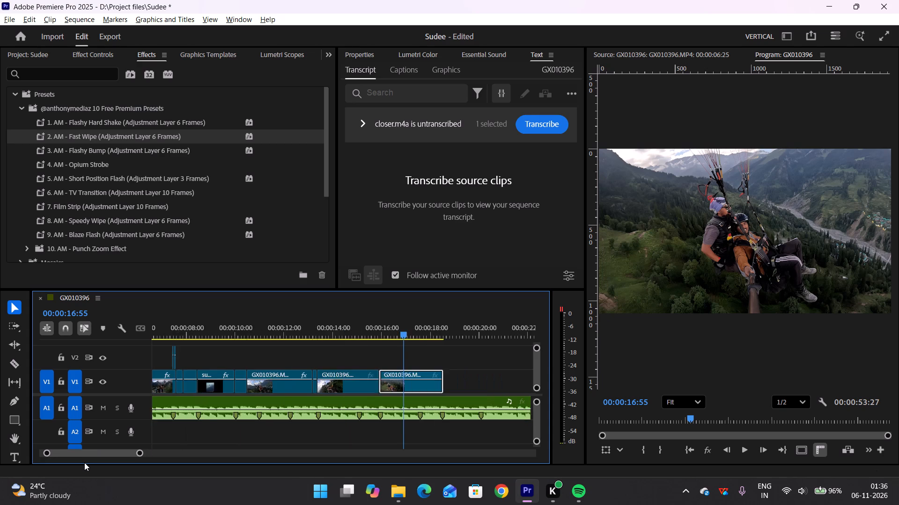
left_click_drag(84, 462, 82, 464)
key("space")
key("space")
key("space")
key("space")
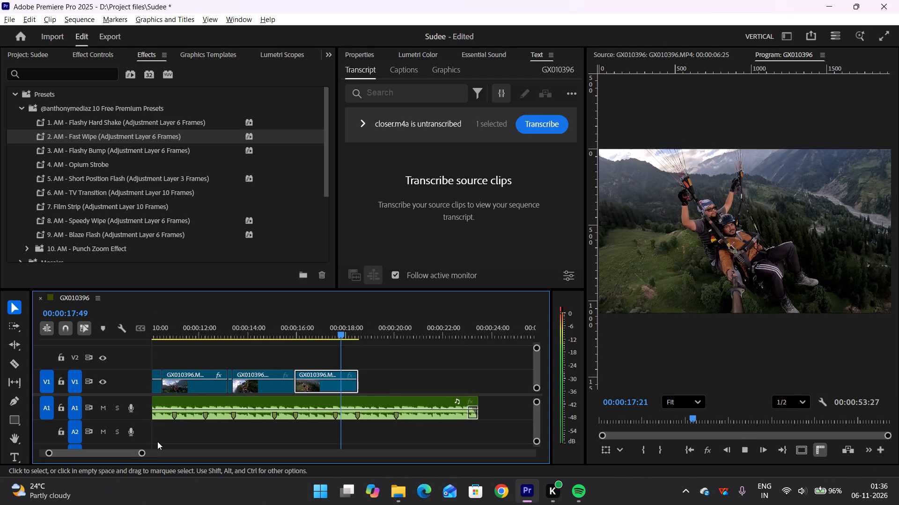
left_click_drag(339, 334, 328, 341)
key("space")
key("space")
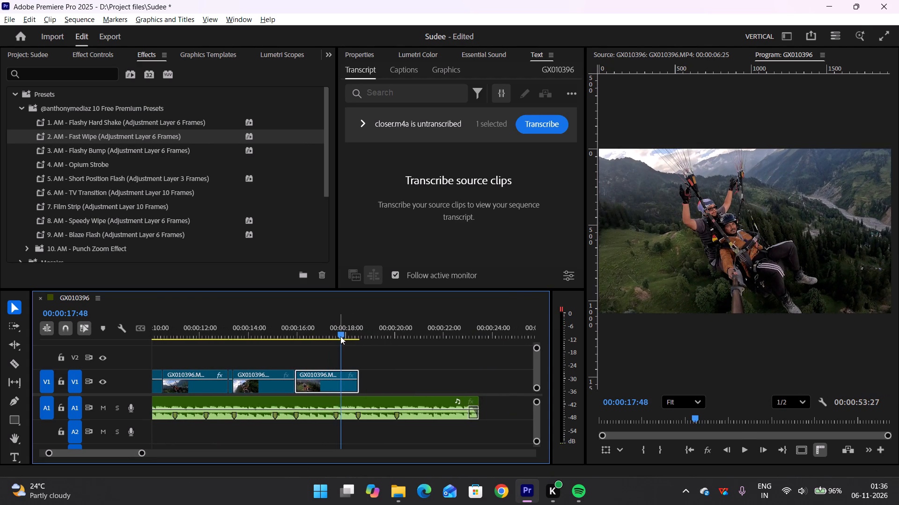
left_click_drag(340, 330, 337, 336)
key("space")
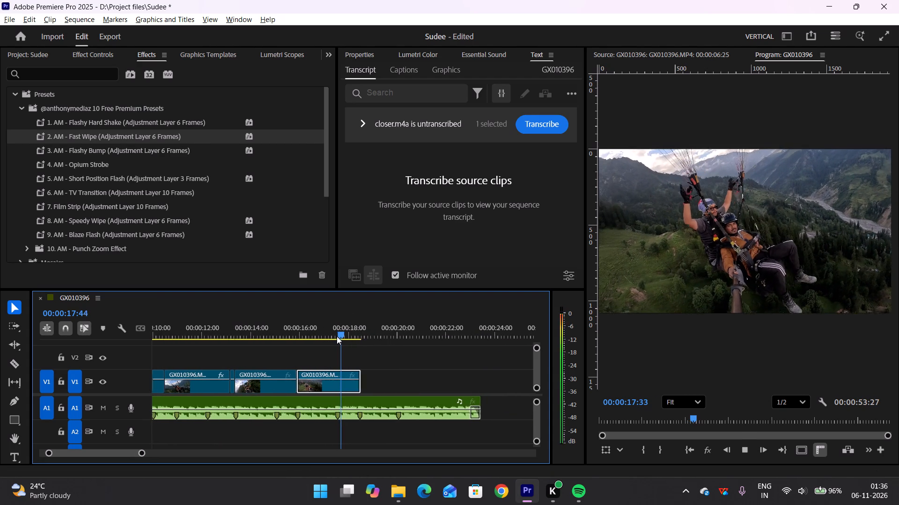
key("space")
key("space")
key("space")
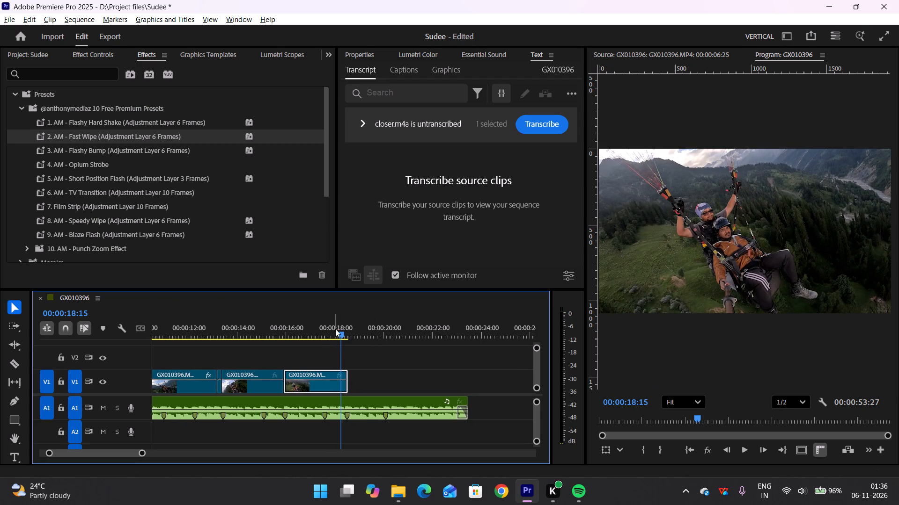
Duplicate the last V1 clip onto V2 directly above the original.
left_click_drag(337, 339, 324, 349)
left_click_drag(338, 335, 332, 344)
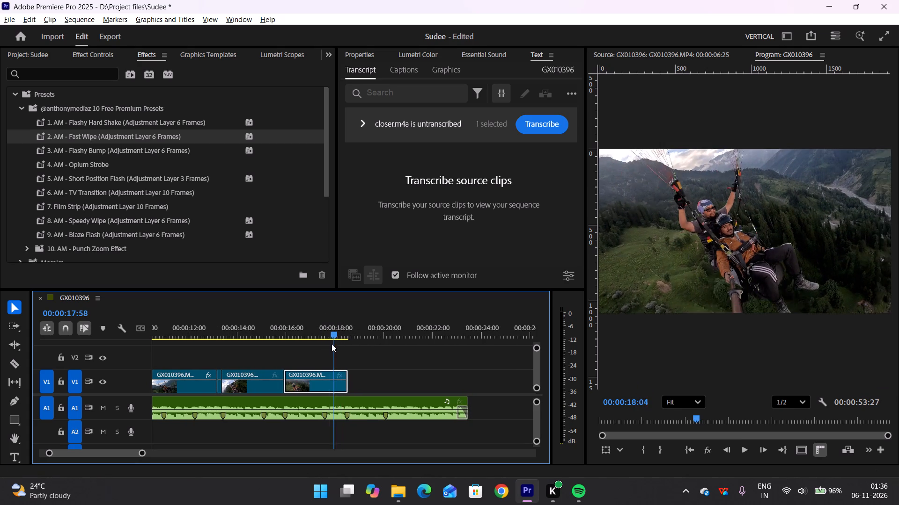
left_click_drag(332, 344, 318, 360)
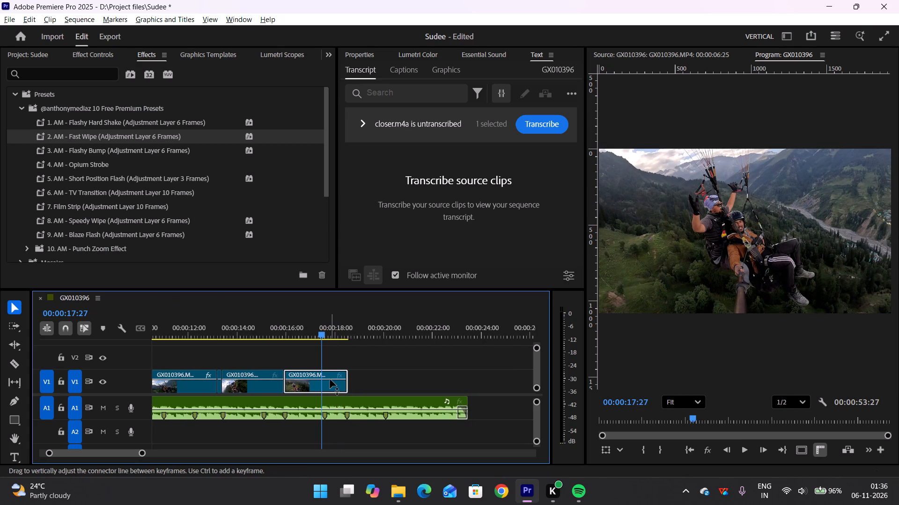
left_click_drag(328, 385, 335, 349)
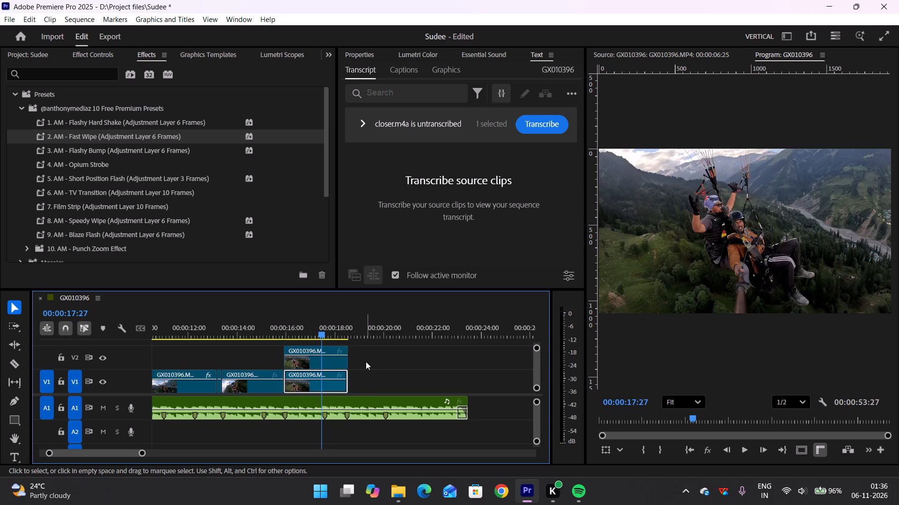
Split the duplicated V2 clip at the audio marker near 17:30 and delete the portion before the cut.
key("c")
left_click(323, 353)
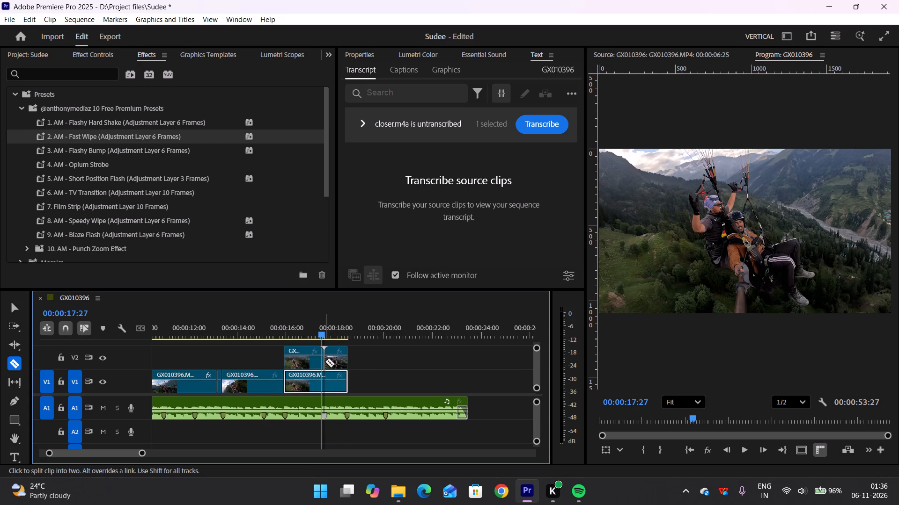
key("v")
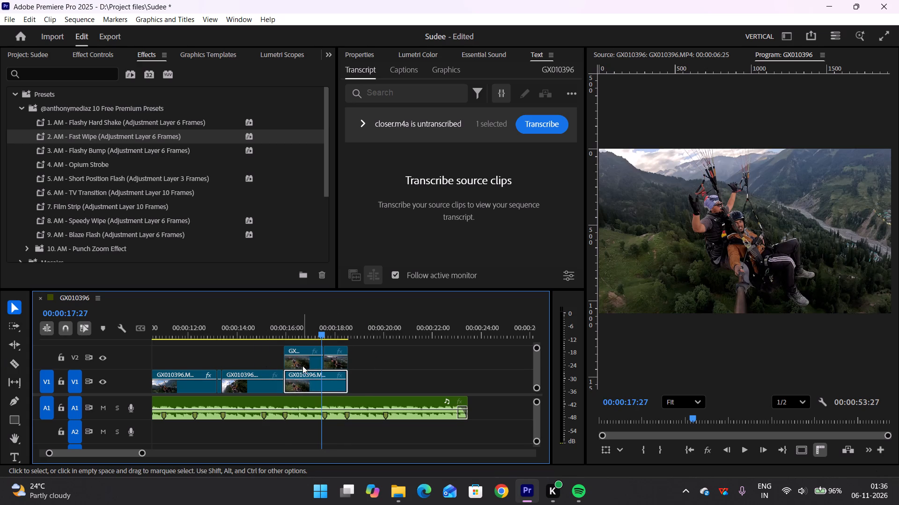
left_click(302, 366)
key("BackSpace")
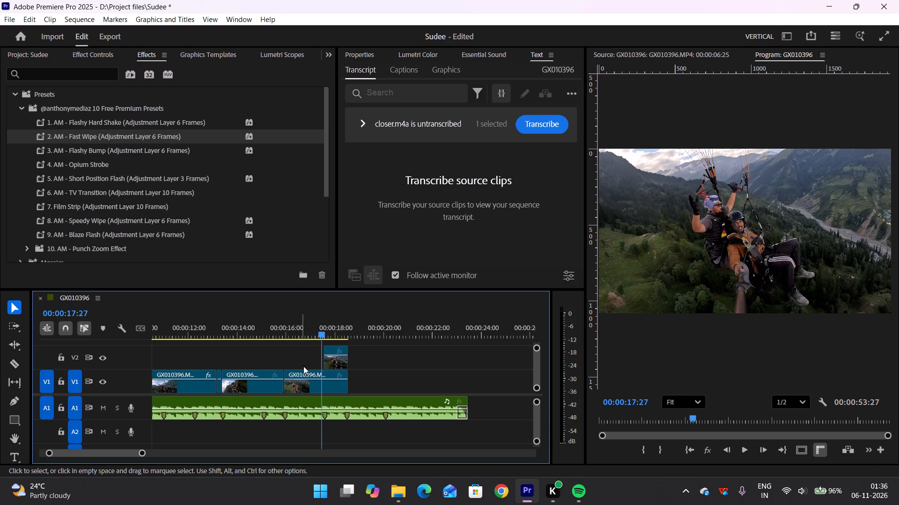
Trim the end of the remaining V2 clip back to 17:56.
left_click_drag(319, 332, 321, 332)
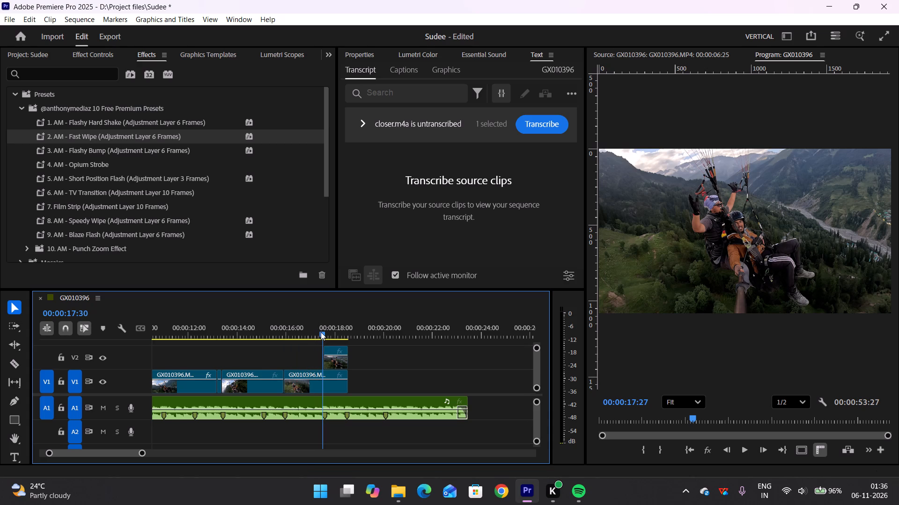
left_click_drag(321, 332, 329, 338)
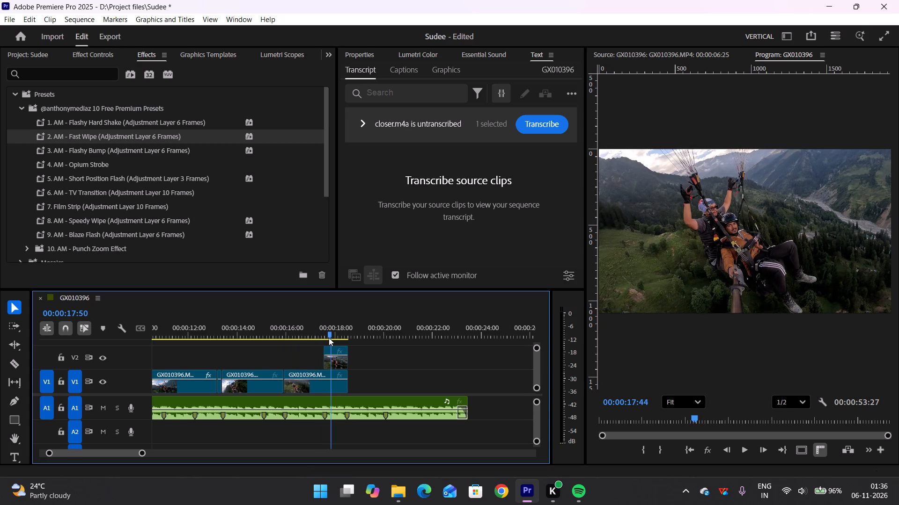
left_click_drag(329, 338, 331, 339)
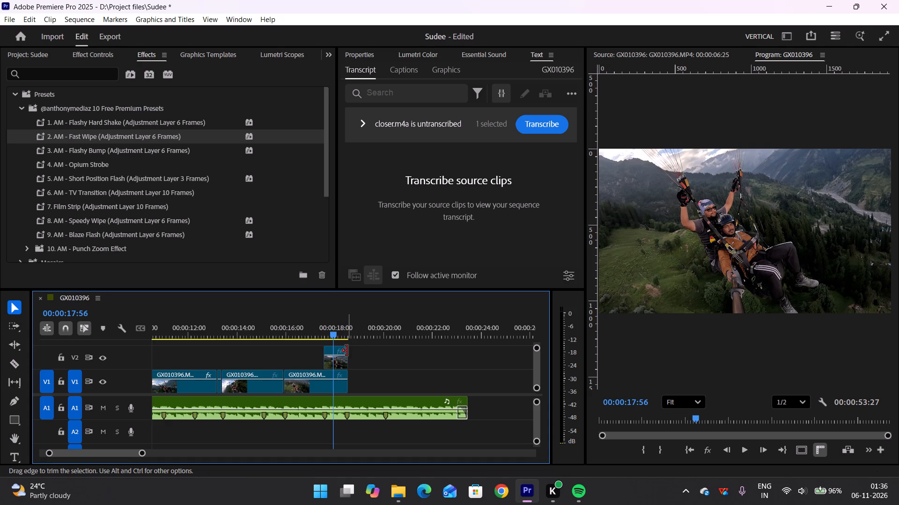
left_click_drag(347, 351, 336, 360)
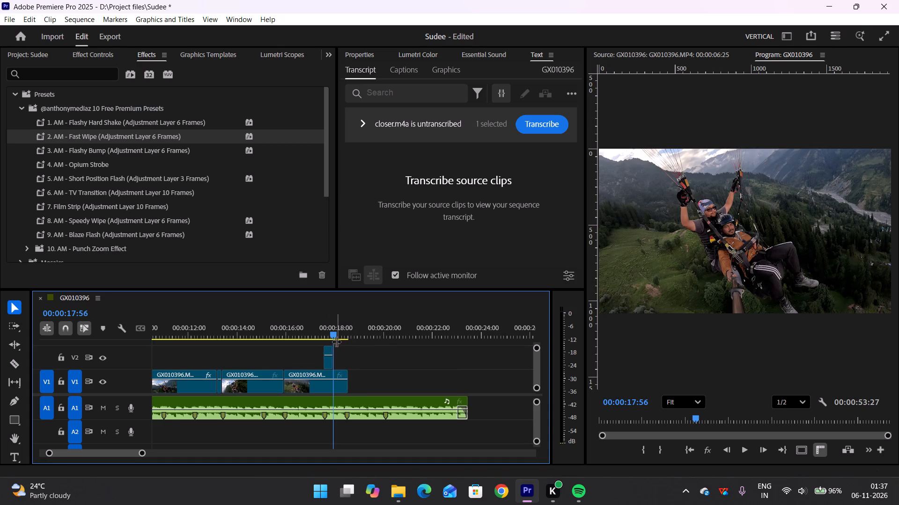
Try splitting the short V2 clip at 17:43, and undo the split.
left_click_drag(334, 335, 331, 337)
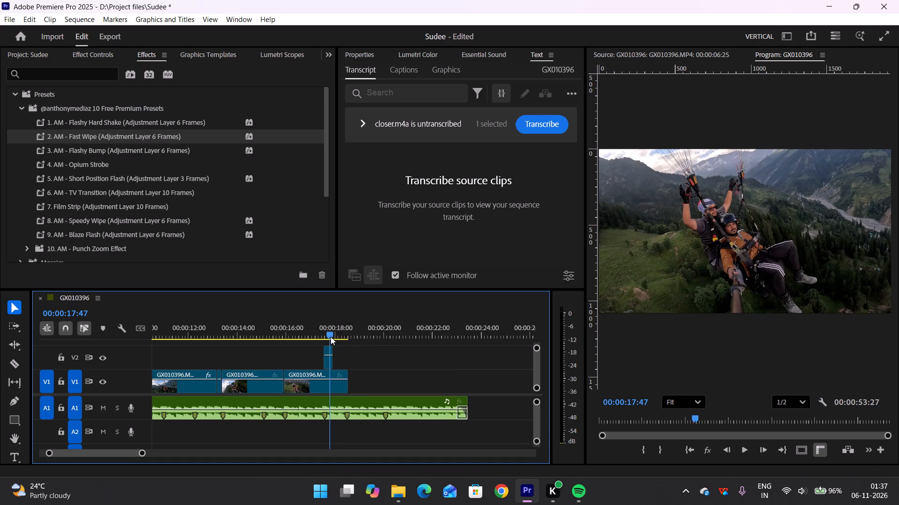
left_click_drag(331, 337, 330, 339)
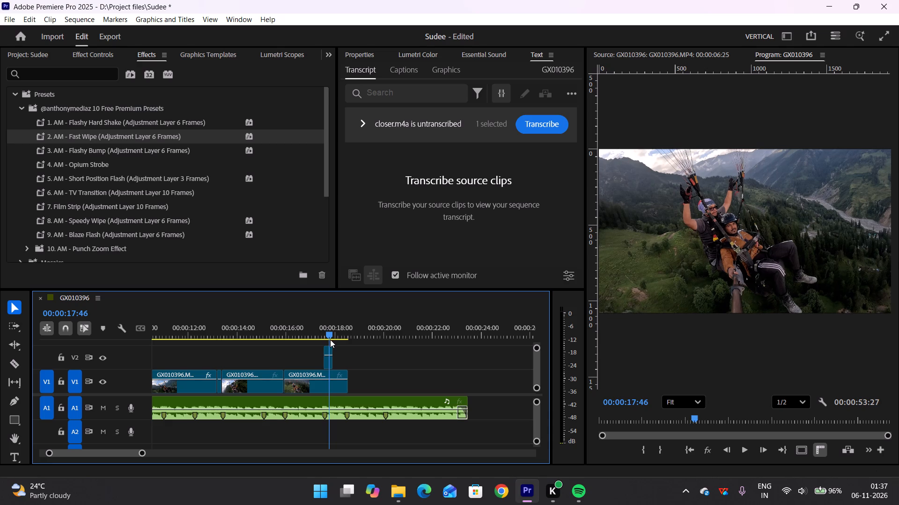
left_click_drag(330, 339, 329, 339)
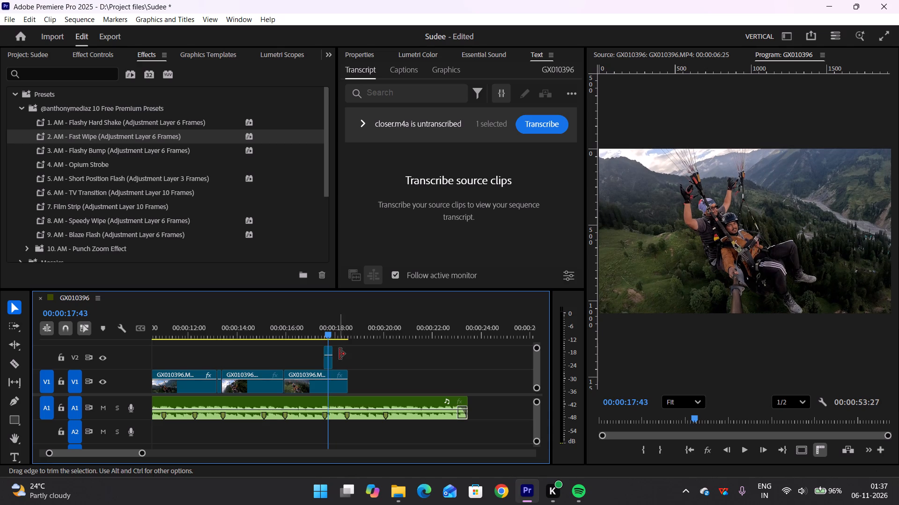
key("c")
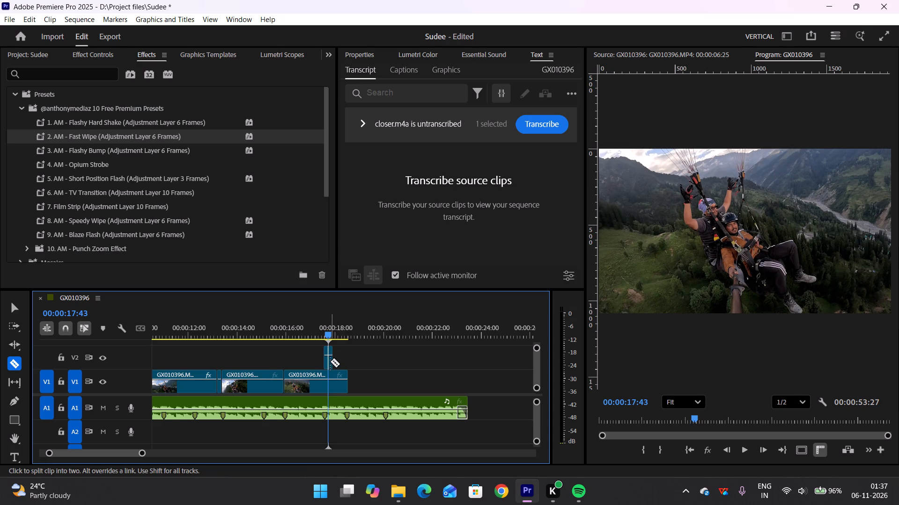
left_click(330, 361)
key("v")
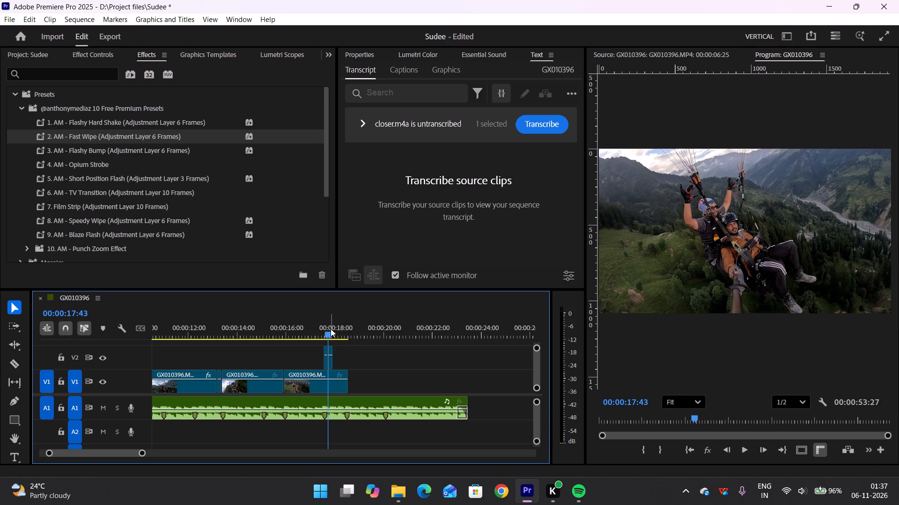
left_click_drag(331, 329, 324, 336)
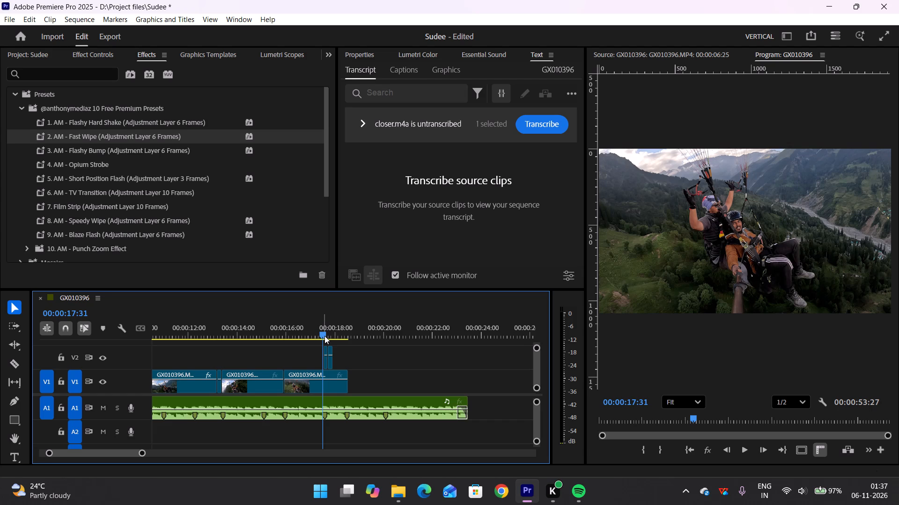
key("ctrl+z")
Add a rectangular opacity mask to the short V2 clip and enlarge it around the two paragliders at 17:43.
left_click(46, 54)
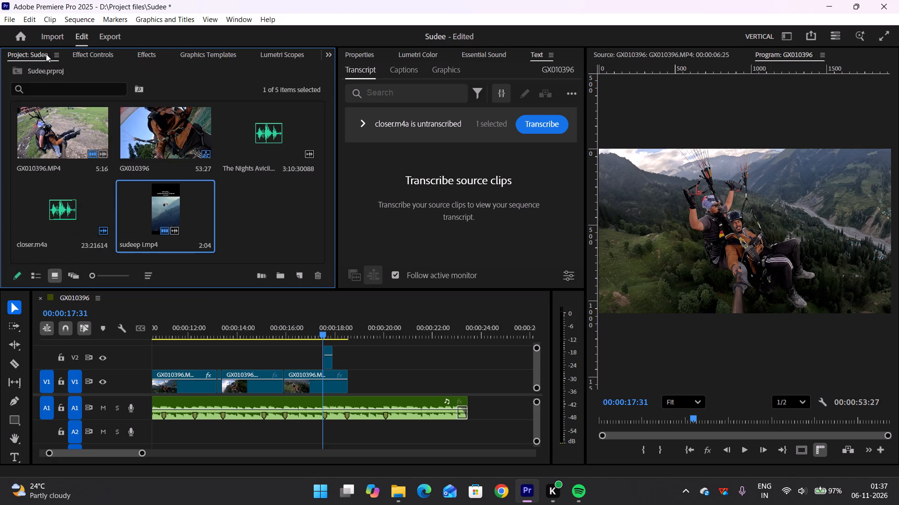
left_click(83, 60)
left_click(159, 54)
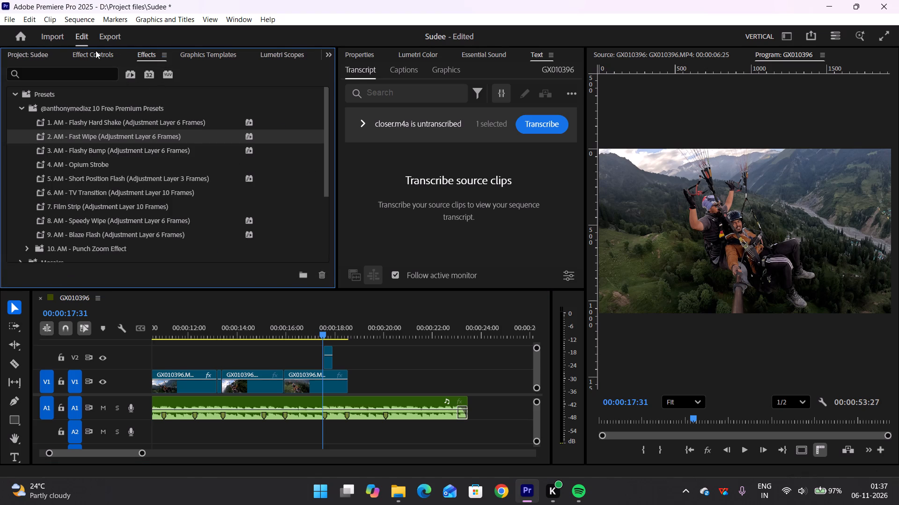
left_click(94, 48)
left_click(325, 358)
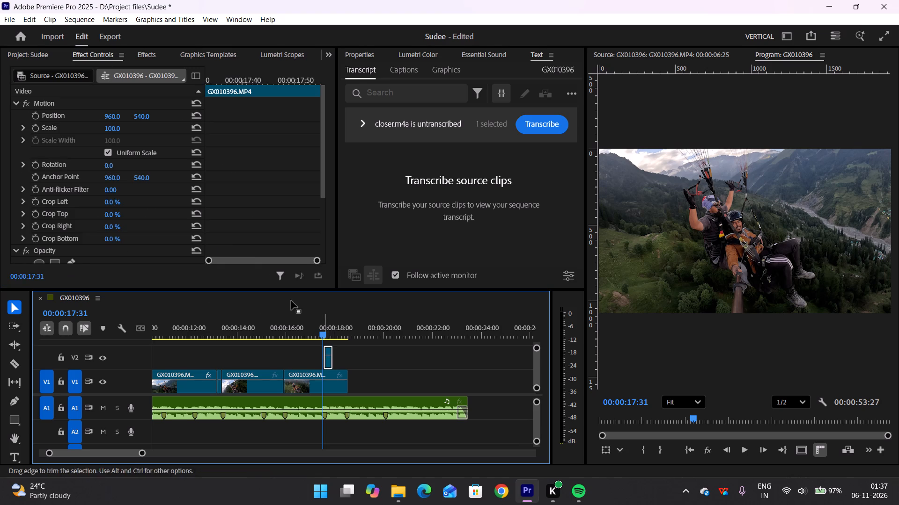
scroll(160, 190, "down", 12)
left_click(56, 172)
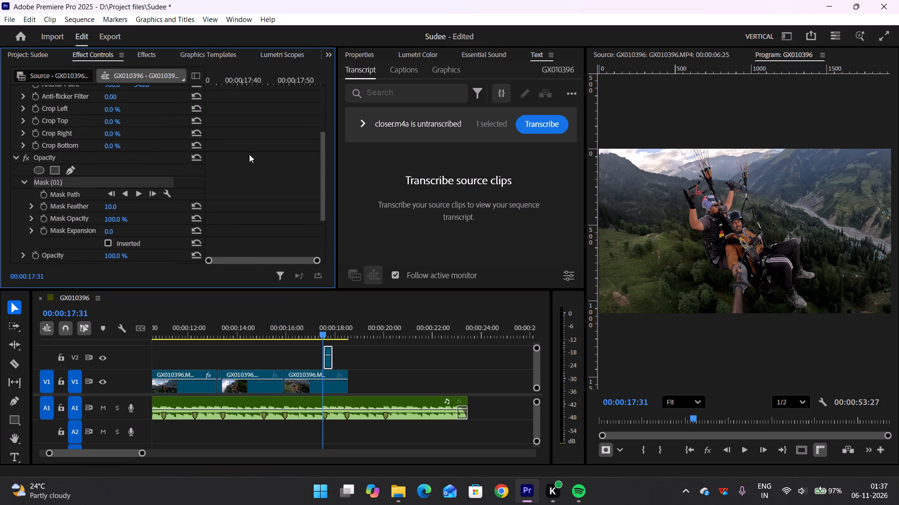
left_click(330, 333)
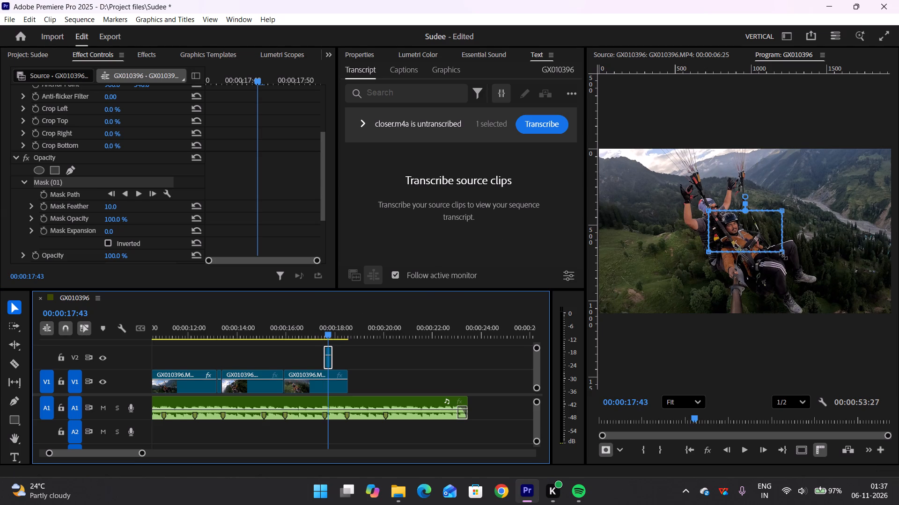
left_click_drag(783, 256, 794, 270, "shift")
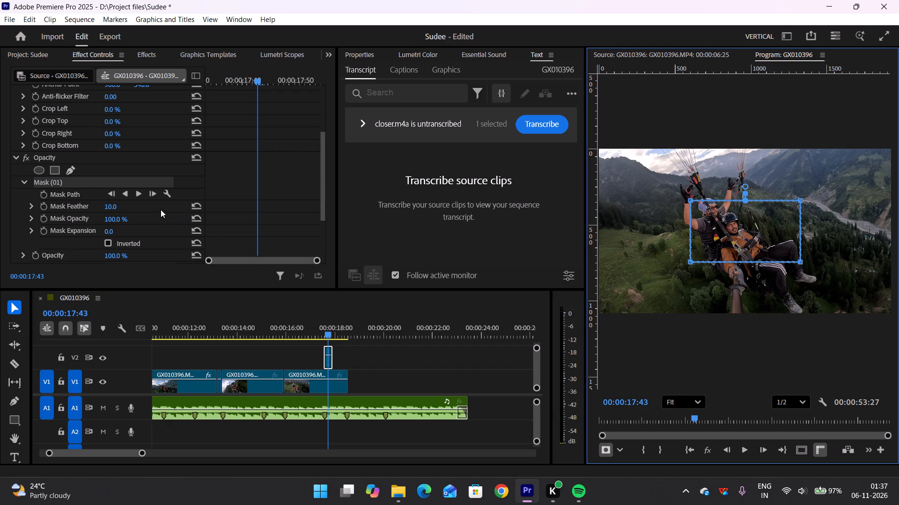
Find the Invert video effect by searching the effects for "inv" and apply it to the short masked V2 clip.
scroll(162, 216, "down", 11)
left_click(151, 46)
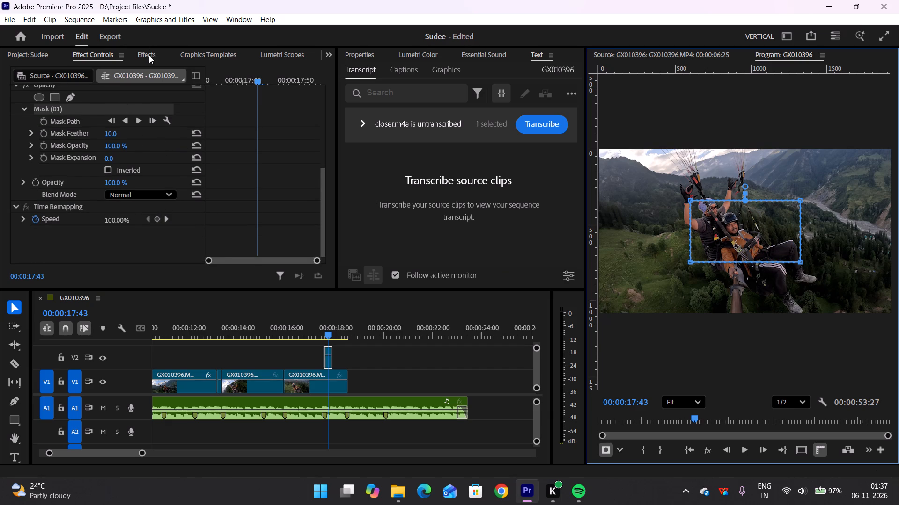
left_click(149, 55)
left_click(80, 68)
left_click(78, 71)
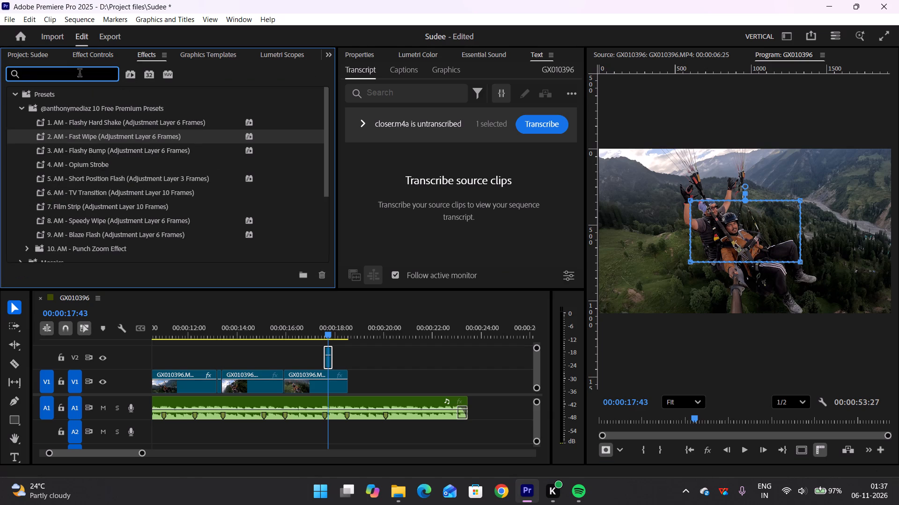
type("in")
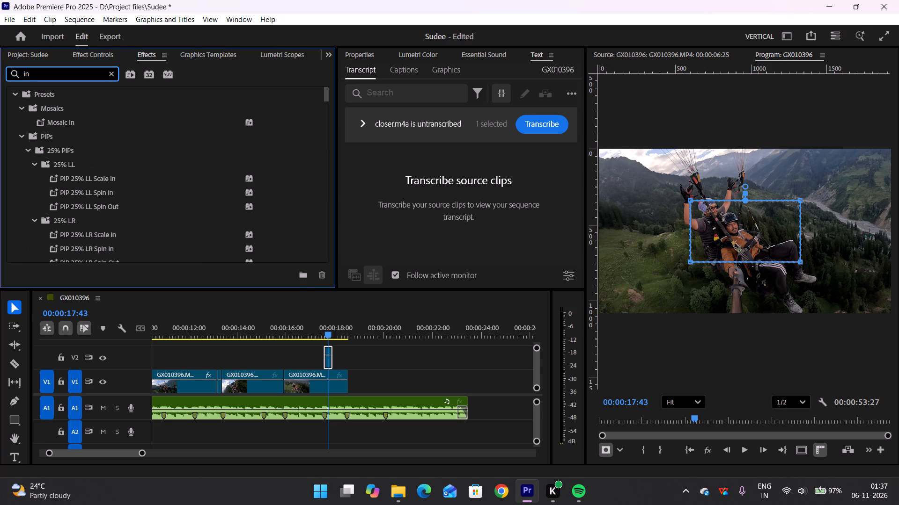
key("v")
scroll(119, 186, "down", 3)
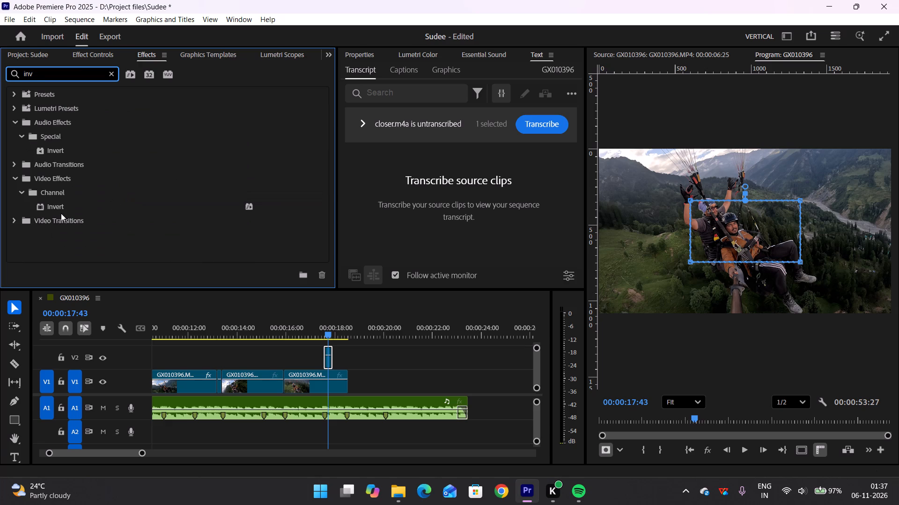
left_click_drag(57, 209, 323, 348)
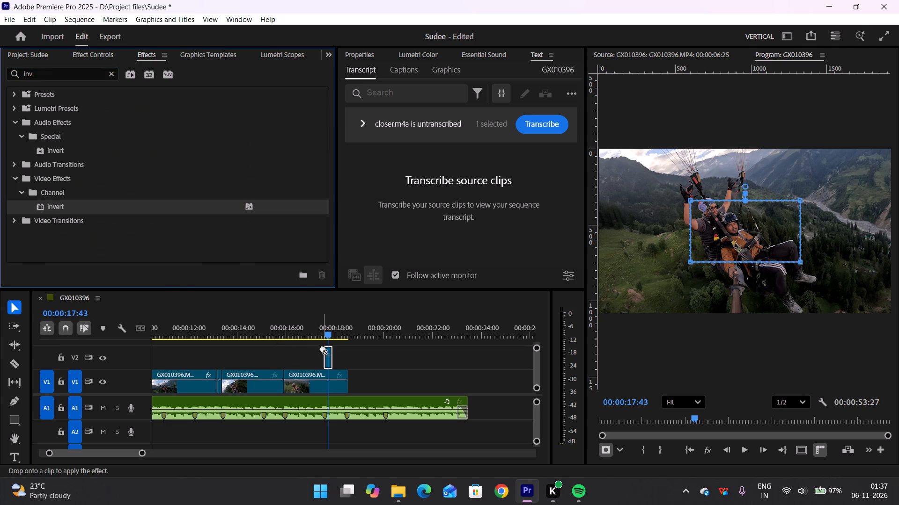
left_click_drag(323, 348, 325, 353)
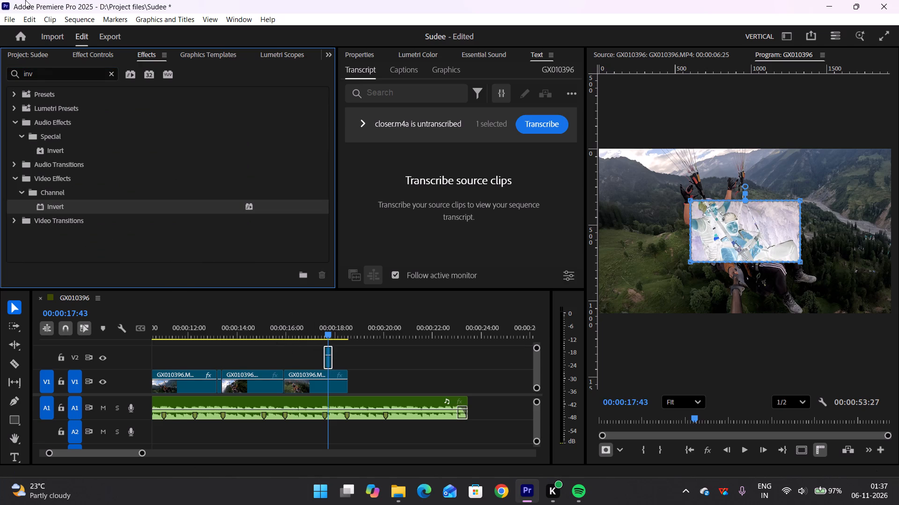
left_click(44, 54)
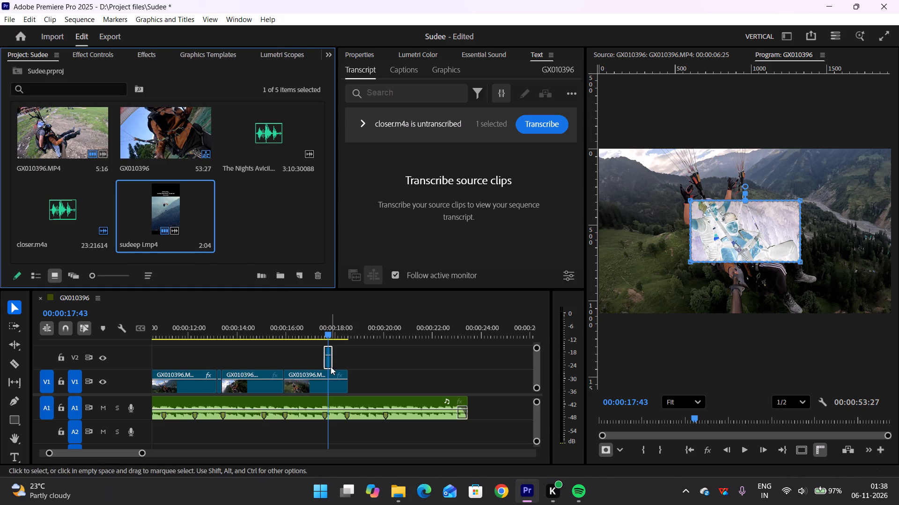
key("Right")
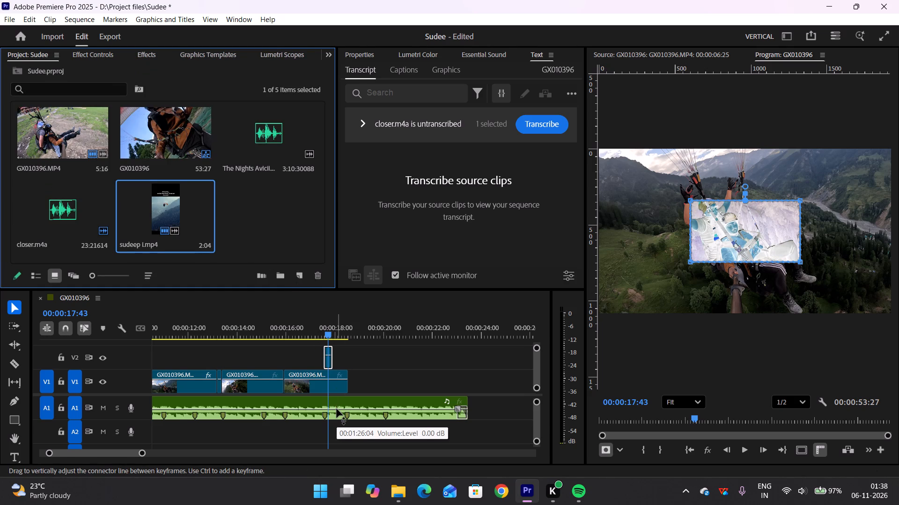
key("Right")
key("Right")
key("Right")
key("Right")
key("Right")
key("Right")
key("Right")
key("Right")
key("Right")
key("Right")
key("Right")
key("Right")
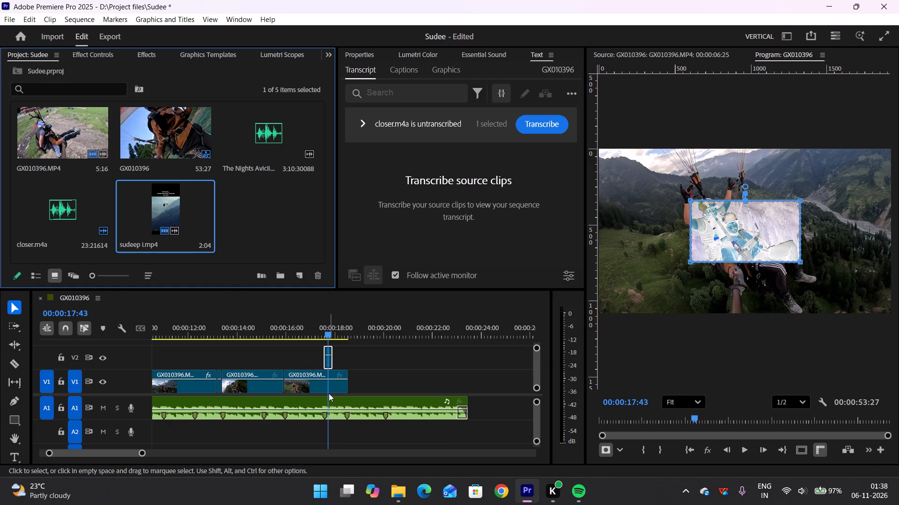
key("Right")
Split the short inverted-colour V2 clip at 17:45.
left_click(324, 327)
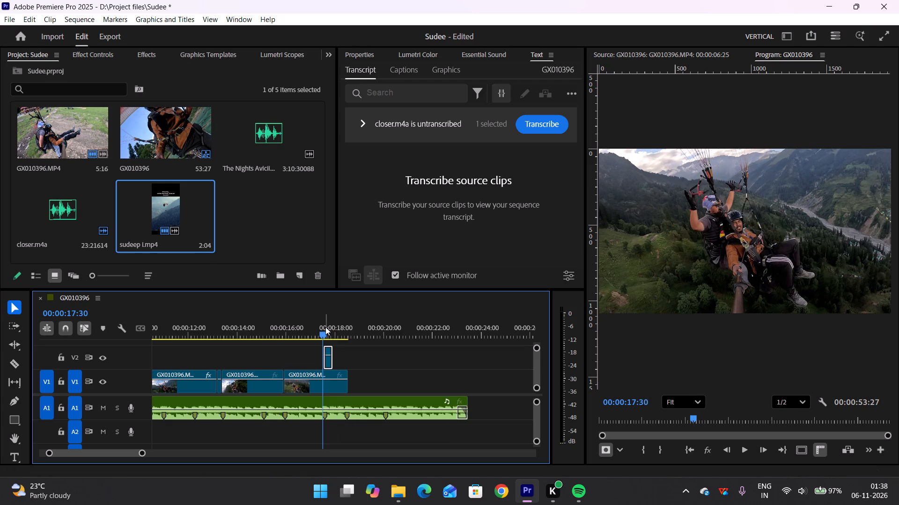
left_click(330, 326)
key("Right")
key("Right")
key("Right")
key("Right")
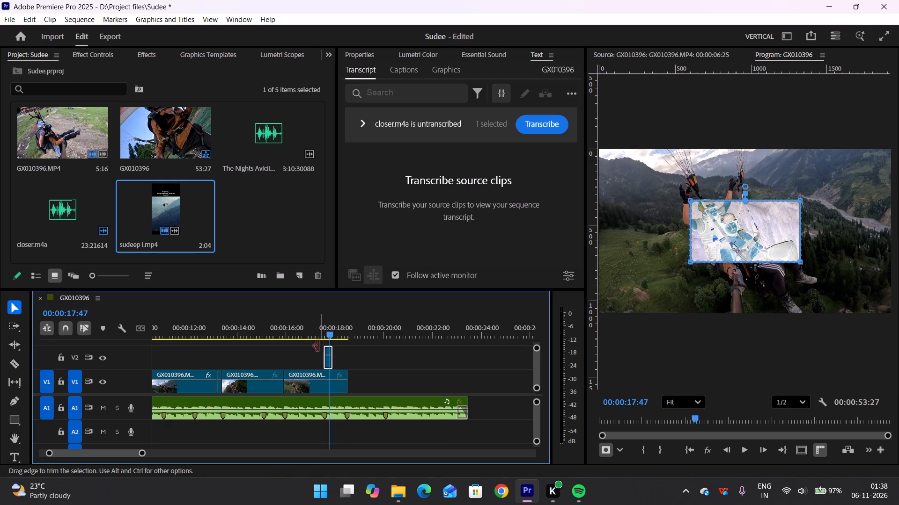
key("Left")
key("Left")
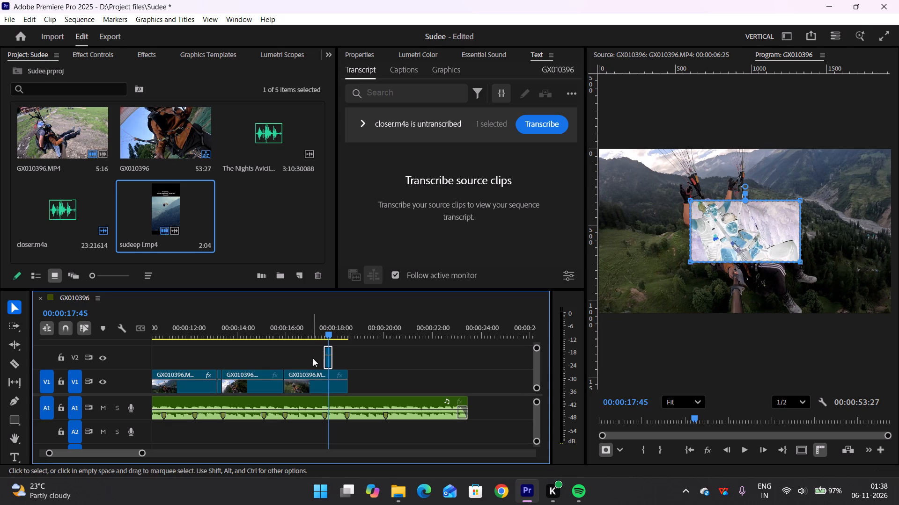
key("c")
left_click(327, 356)
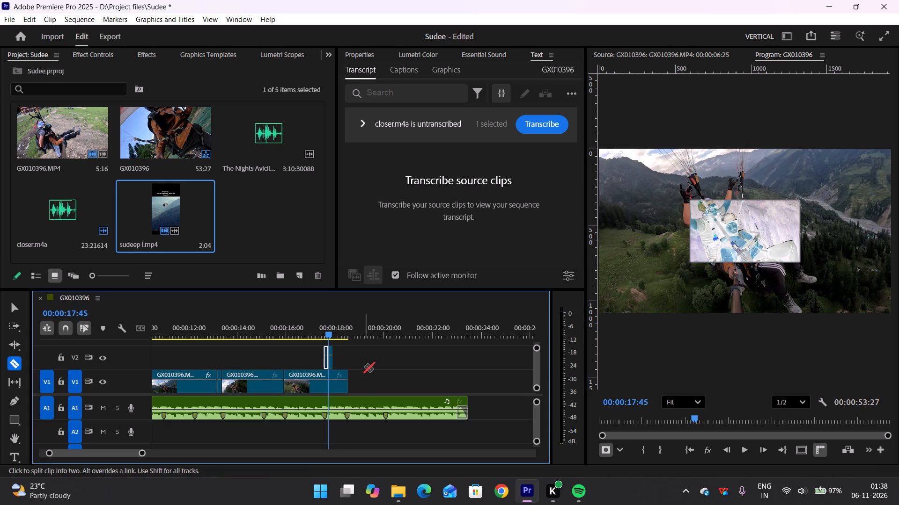
key("v")
Turn on Inverted for Mask (01) in the opacity settings of the second V2 piece.
left_click(332, 360)
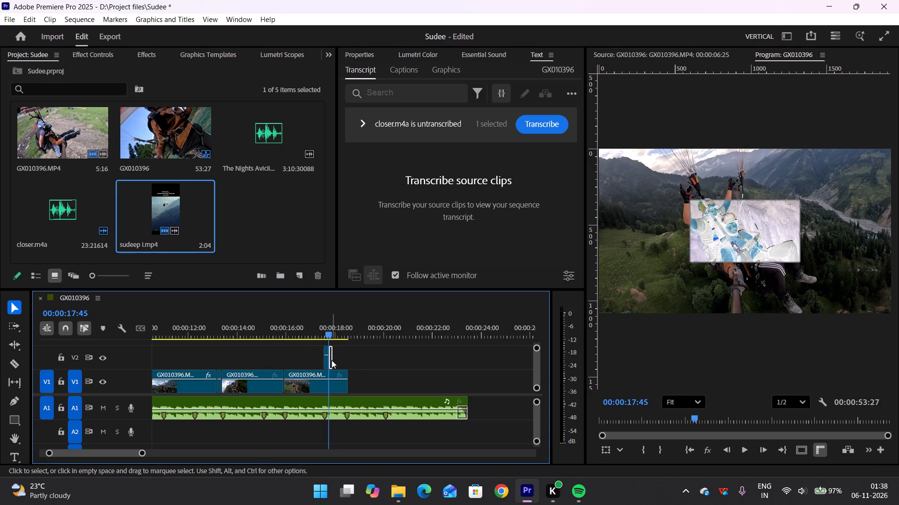
left_click(89, 54)
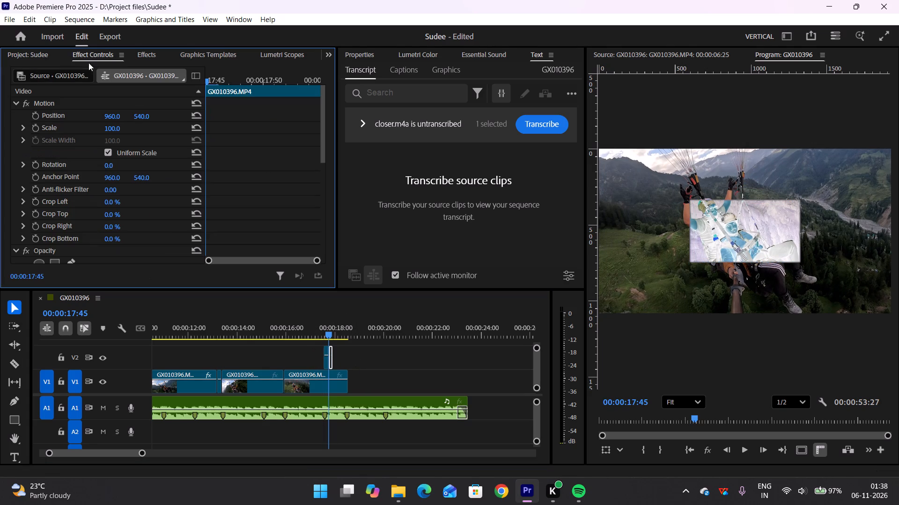
scroll(96, 169, "down", 8)
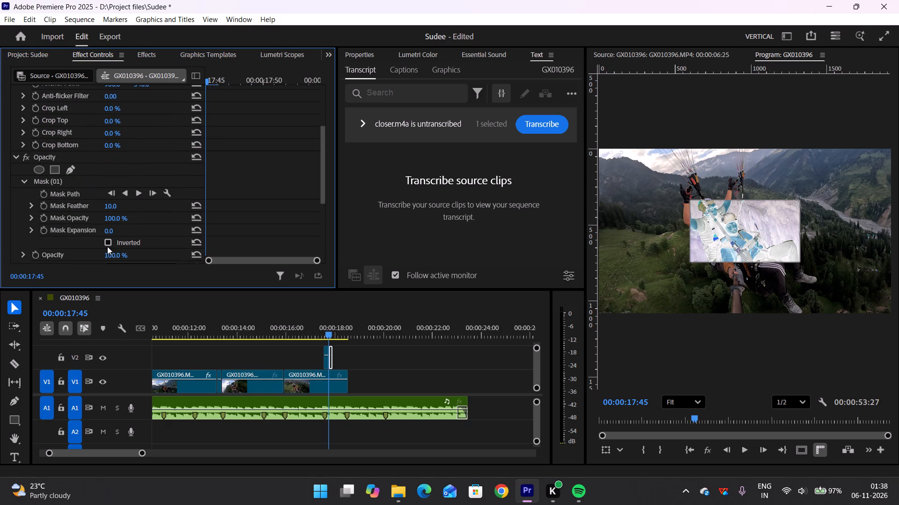
left_click(107, 246)
left_click(112, 242)
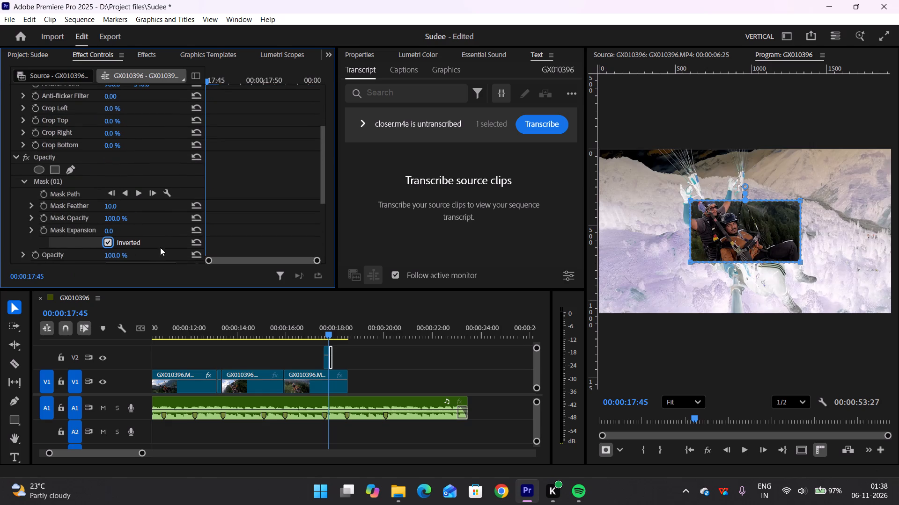
Play the sequence from about 15:53 past the V2 overlays to check the alternating masked invert effect.
left_click_drag(325, 329, 285, 338)
key("space")
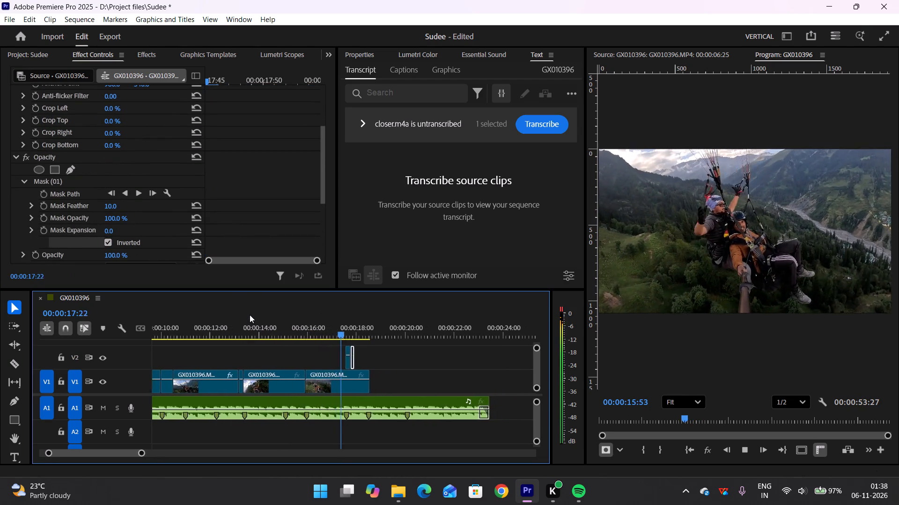
key("space")
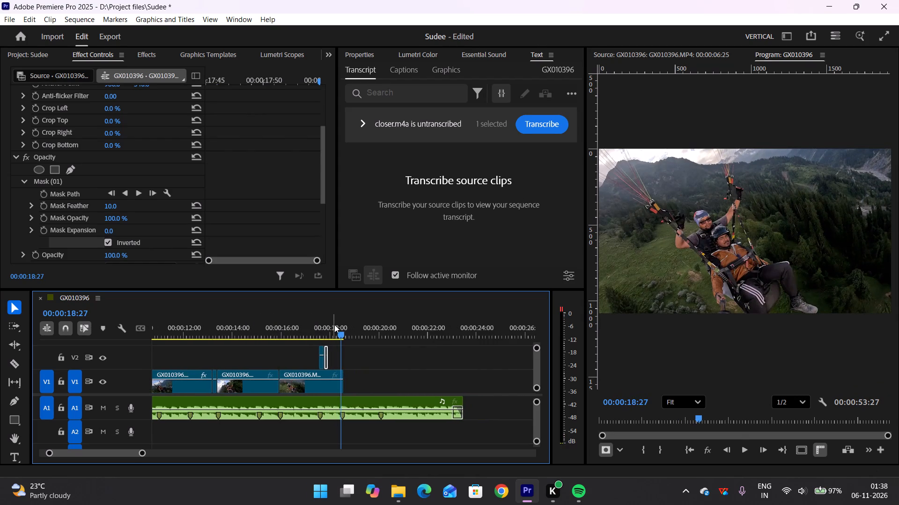
Trim the end of the first V2 piece back to 17:43 and move the second piece earlier to close the gap.
left_click_drag(339, 331, 320, 341)
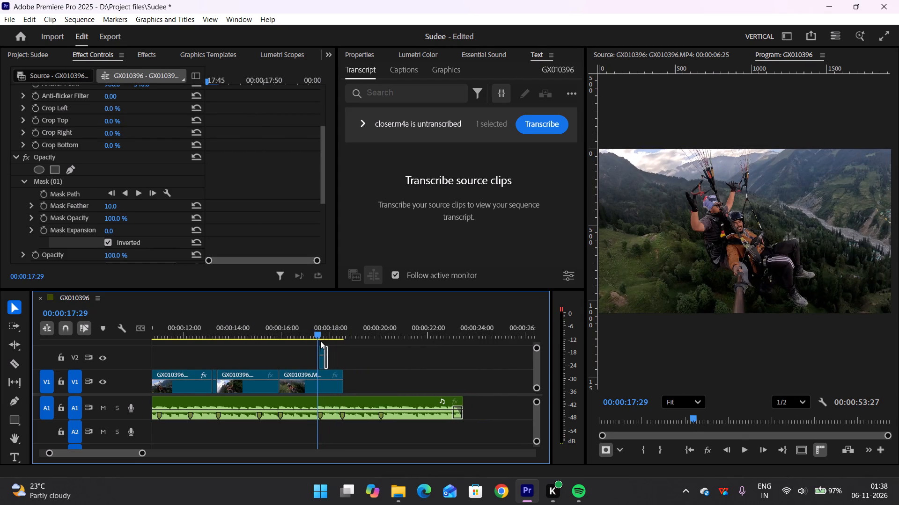
left_click_drag(320, 341, 322, 341)
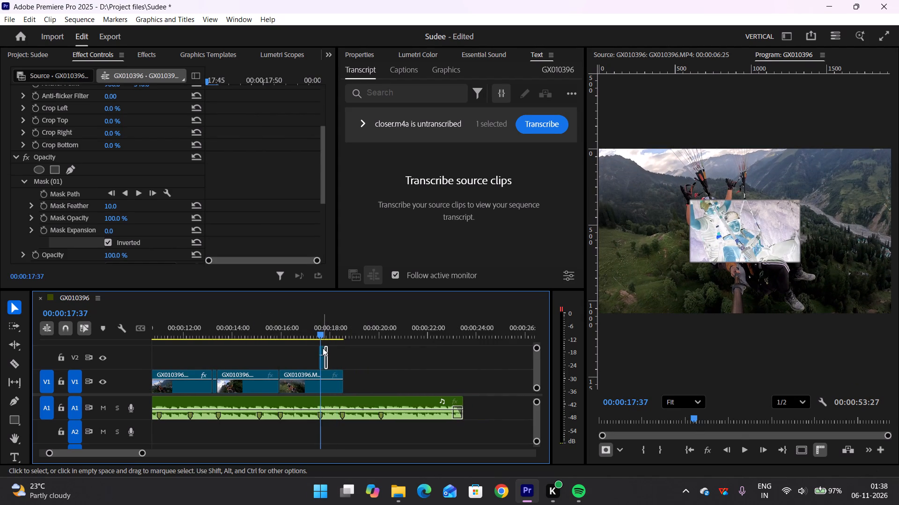
key("grave")
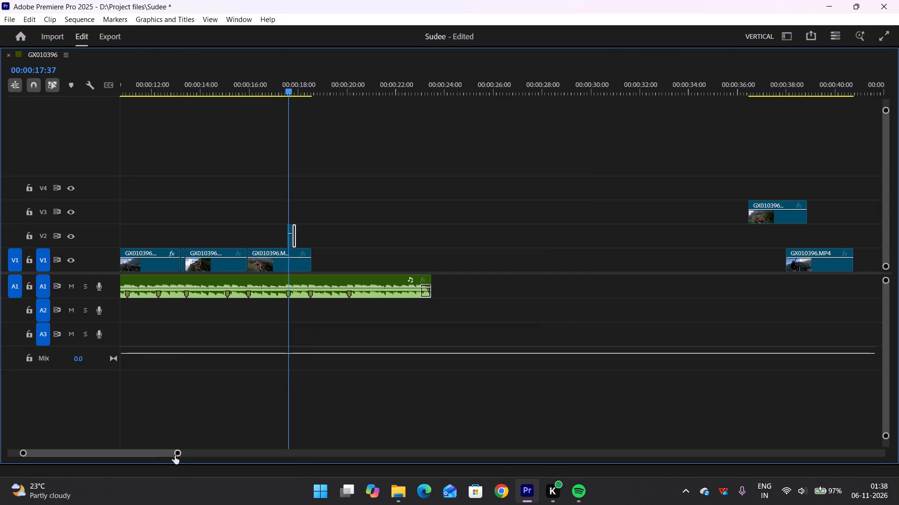
left_click_drag(176, 452, 186, 458)
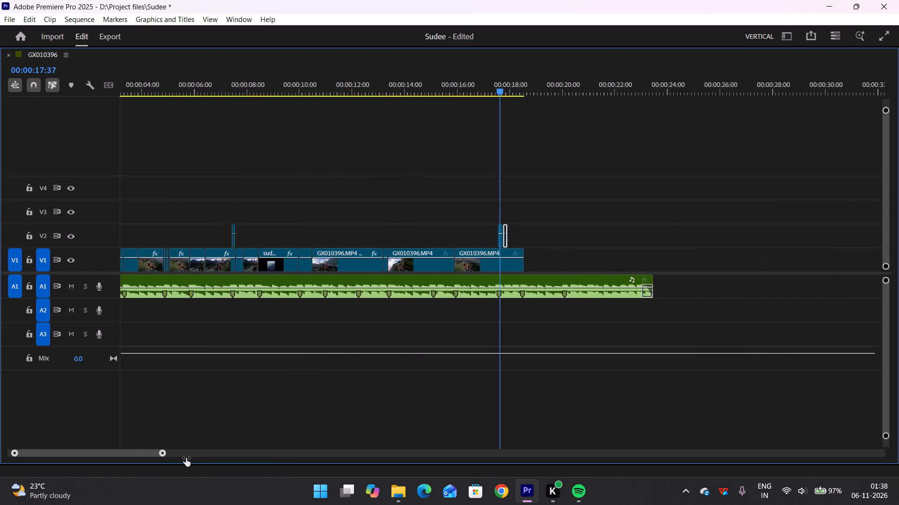
left_click_drag(186, 458, 145, 453)
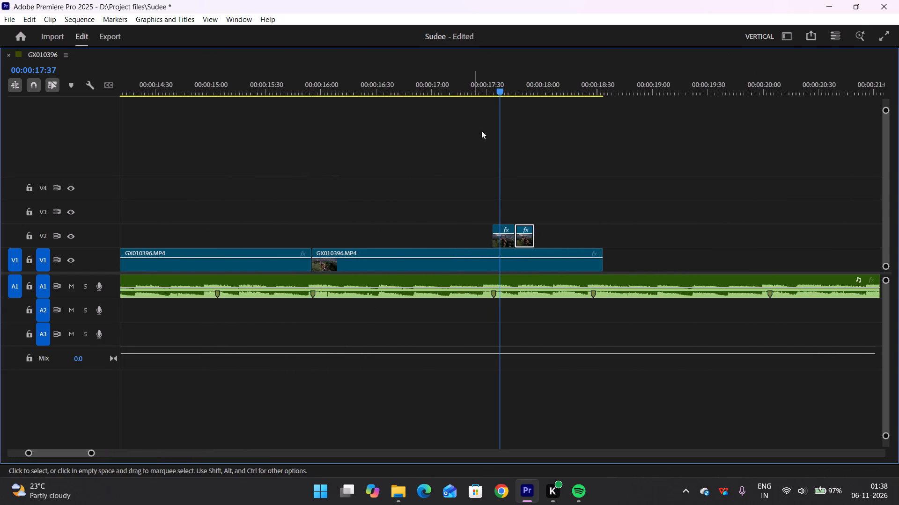
left_click_drag(499, 89, 509, 112)
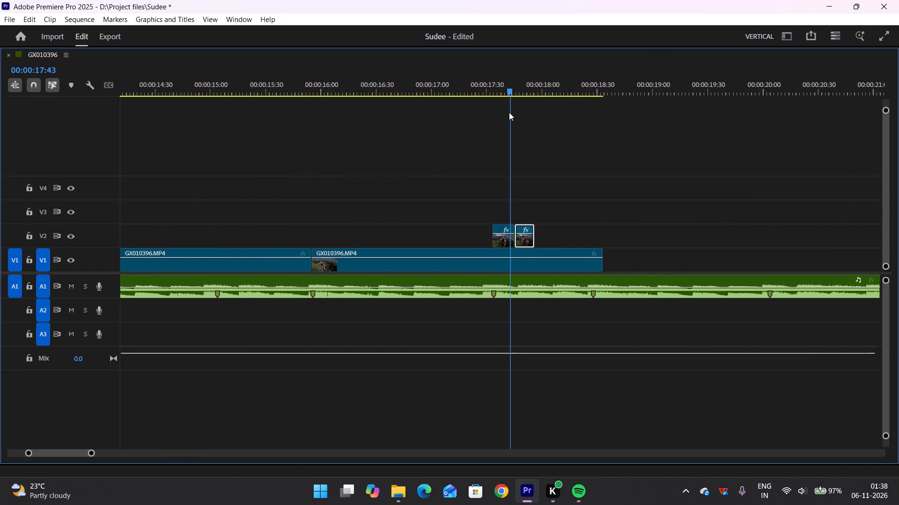
left_click_drag(509, 112, 509, 120)
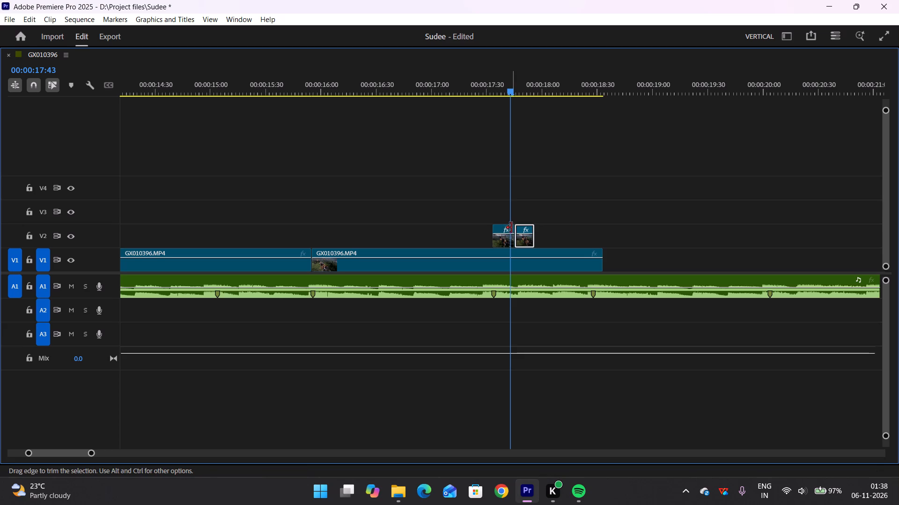
left_click(513, 229)
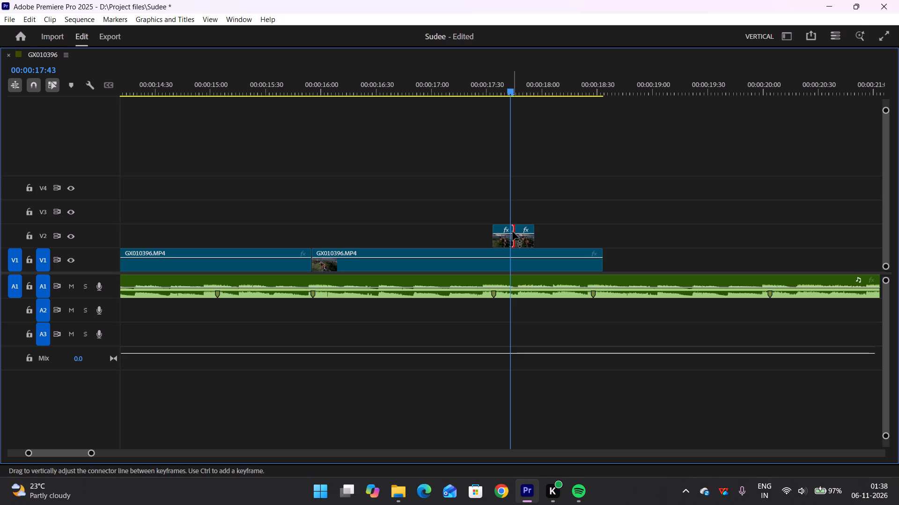
left_click_drag(513, 231, 509, 227)
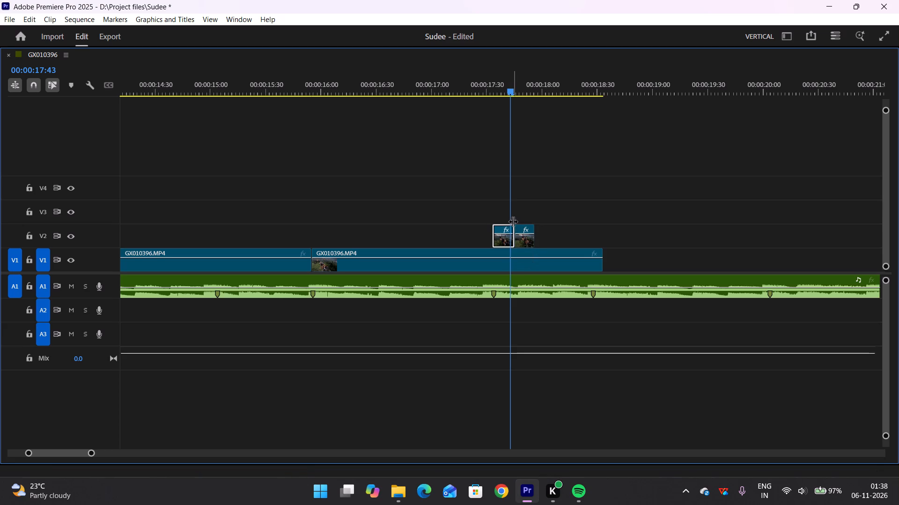
left_click_drag(513, 225, 507, 229)
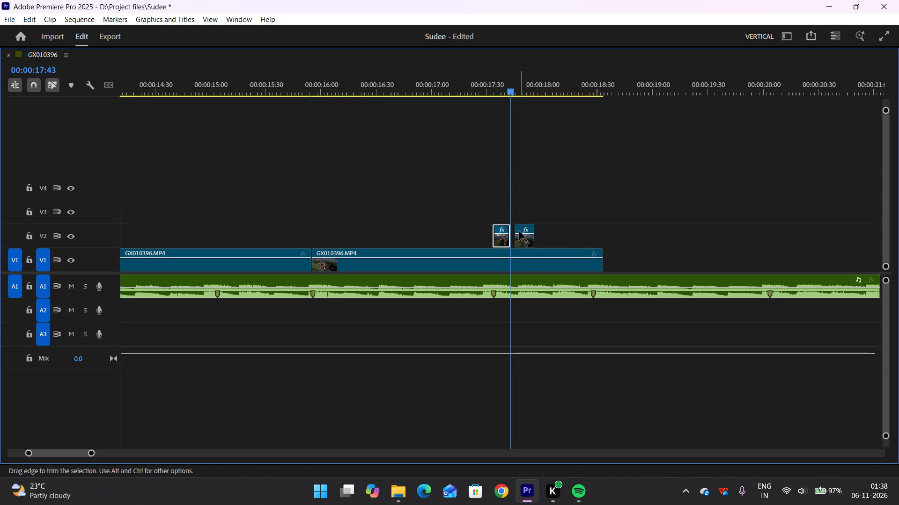
left_click(524, 241)
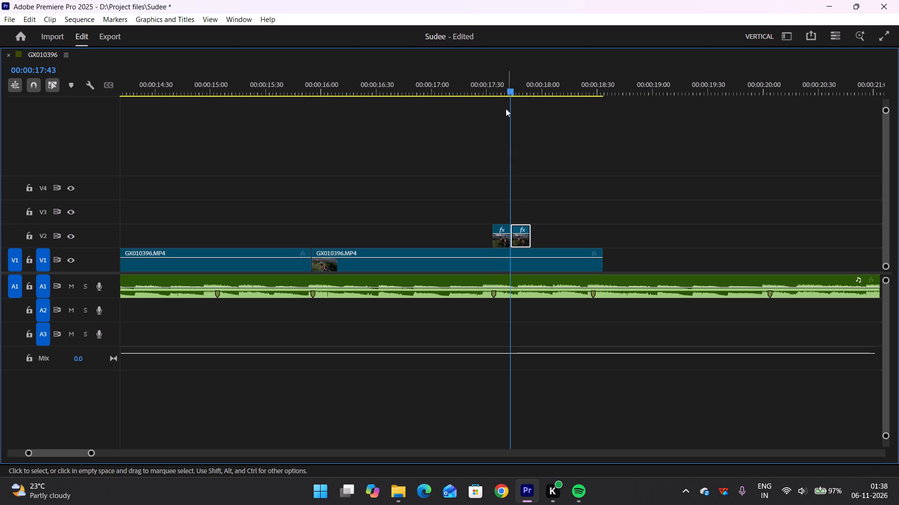
Play the sequence from 17:31 and again from 16:25 to check the two V2 overlays against the beat.
left_click_drag(504, 90, 489, 92)
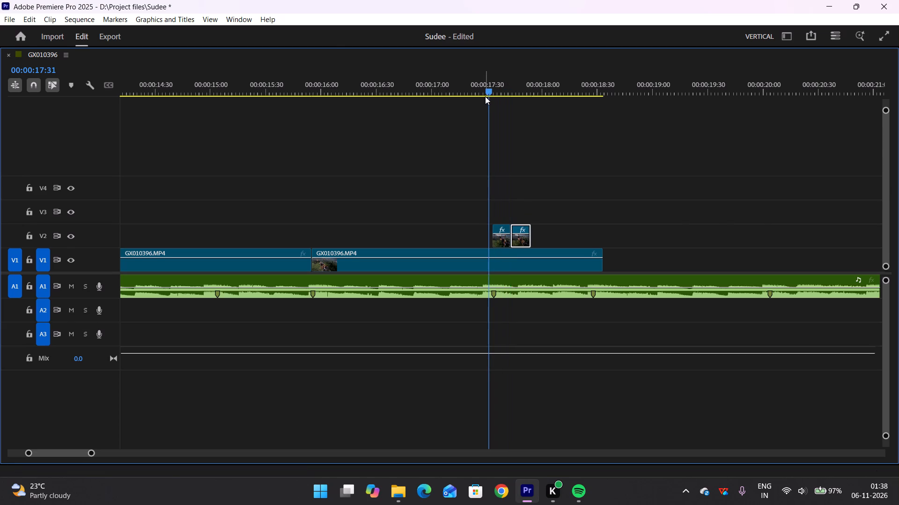
key("grave")
key("space")
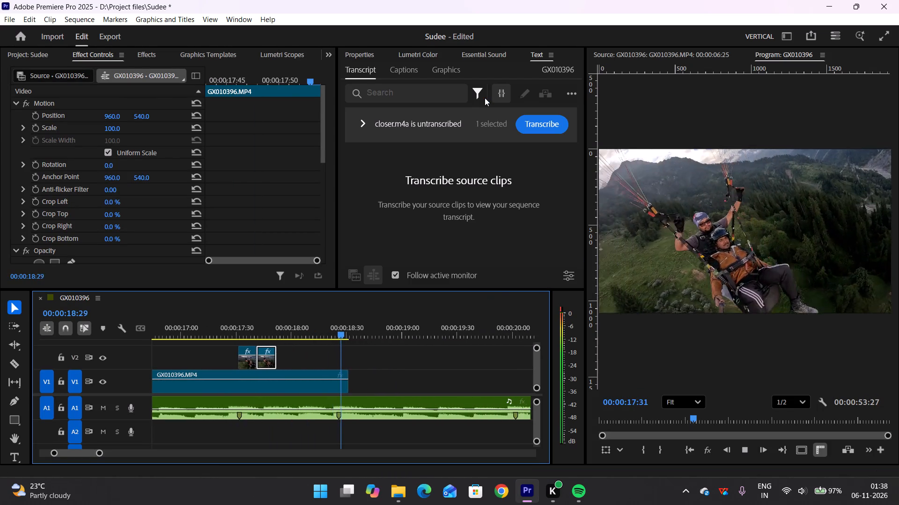
key("space")
left_click_drag(343, 338, 147, 357)
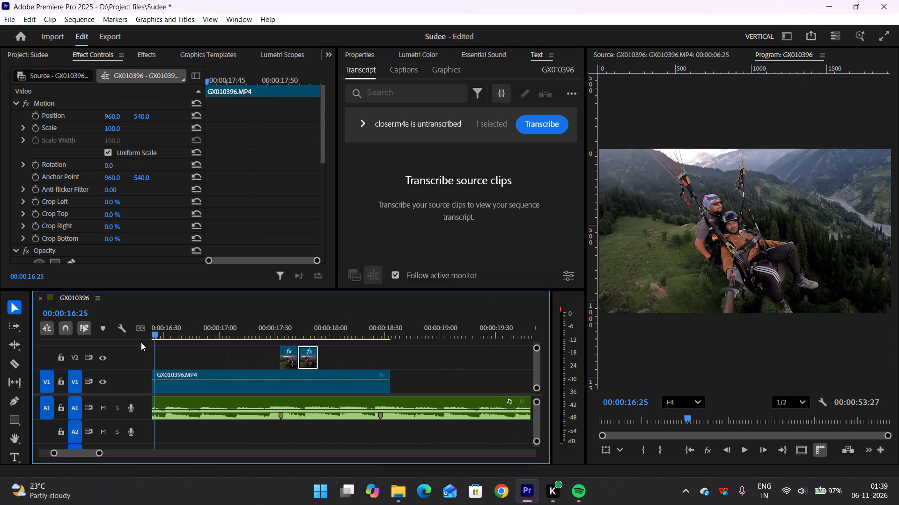
key("space")
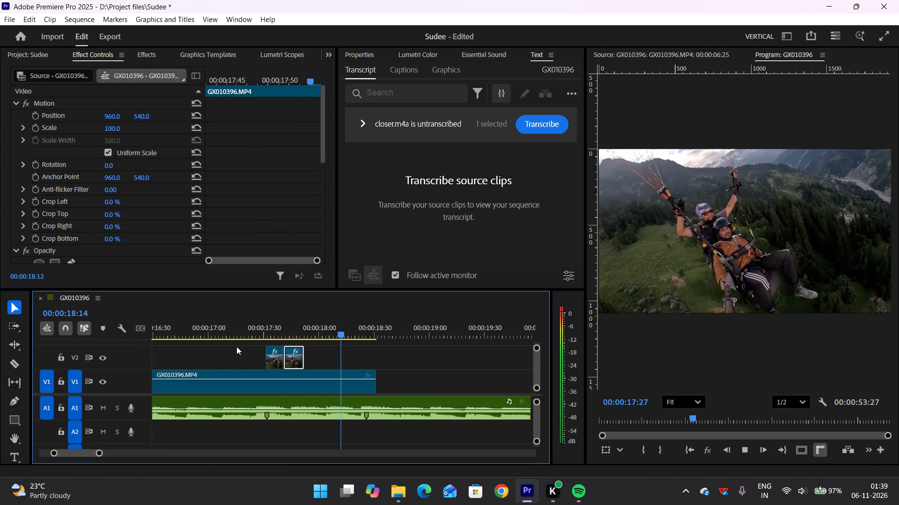
key("space")
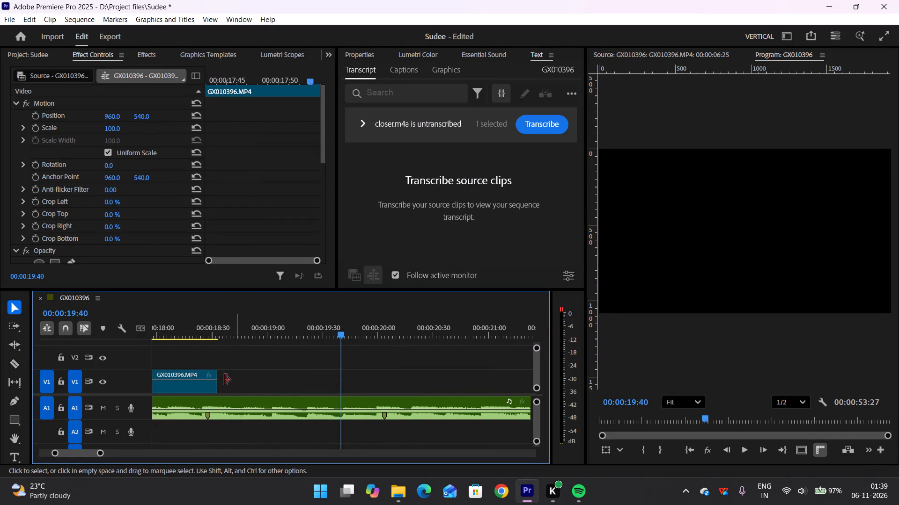
Trim the end of the last V1 clip before the gap back to the audio marker at about 18:27.
left_click_drag(215, 379, 212, 385)
key("ctrl+z")
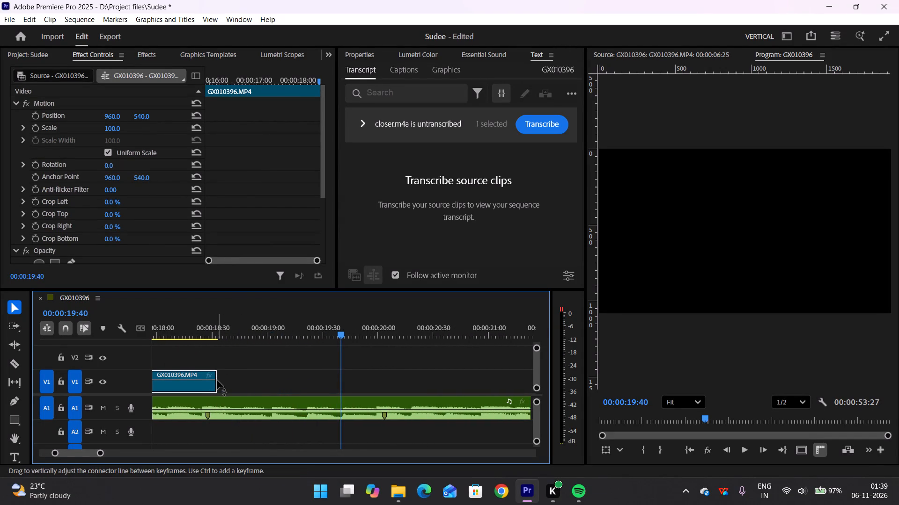
left_click_drag(217, 375, 208, 381)
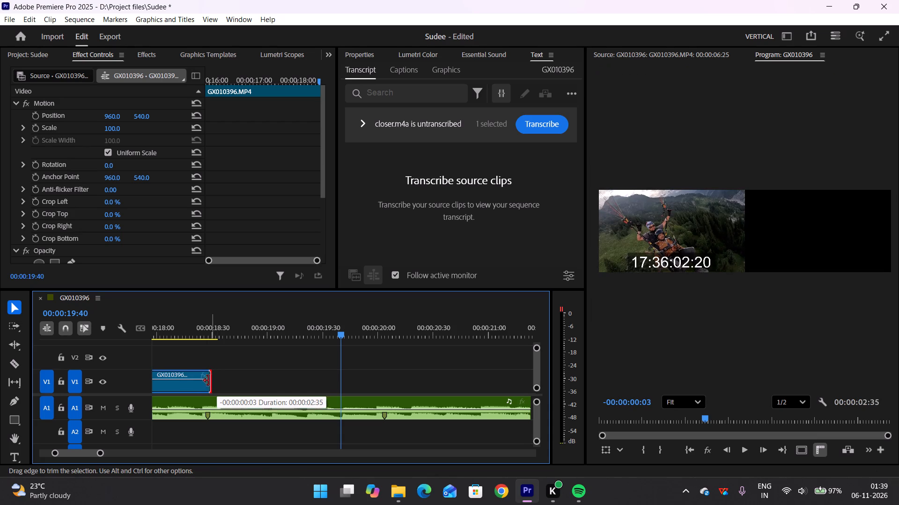
left_click_drag(208, 381, 206, 380)
key("v")
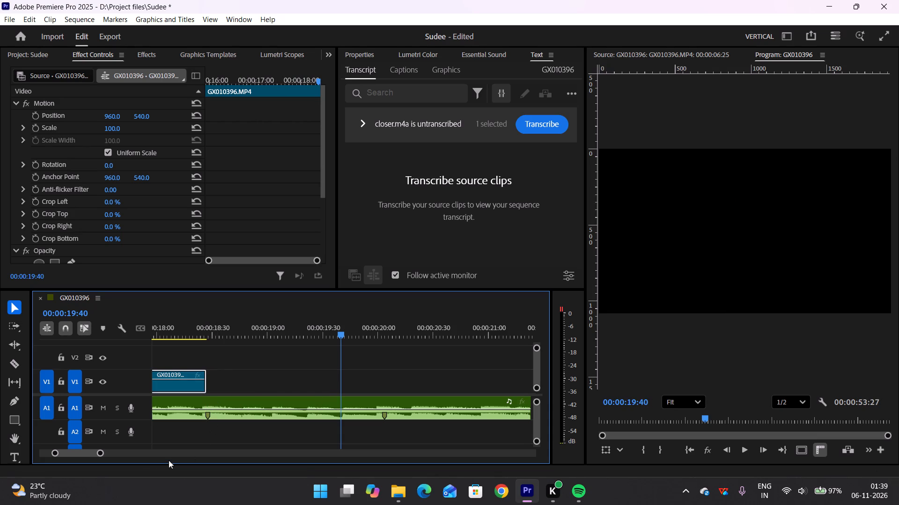
Play the whole edit from the start of the sequence to review the cuts against the music.
left_click_drag(102, 450, 158, 458)
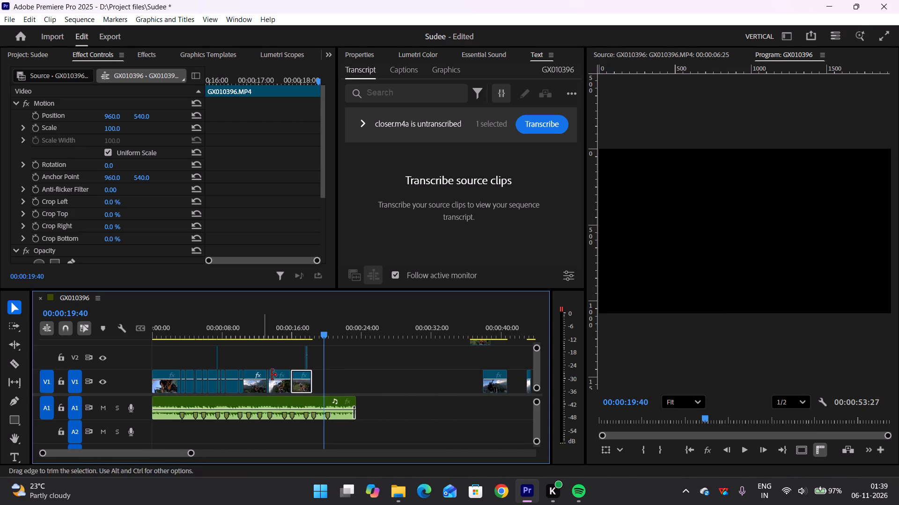
left_click_drag(311, 334, 92, 369)
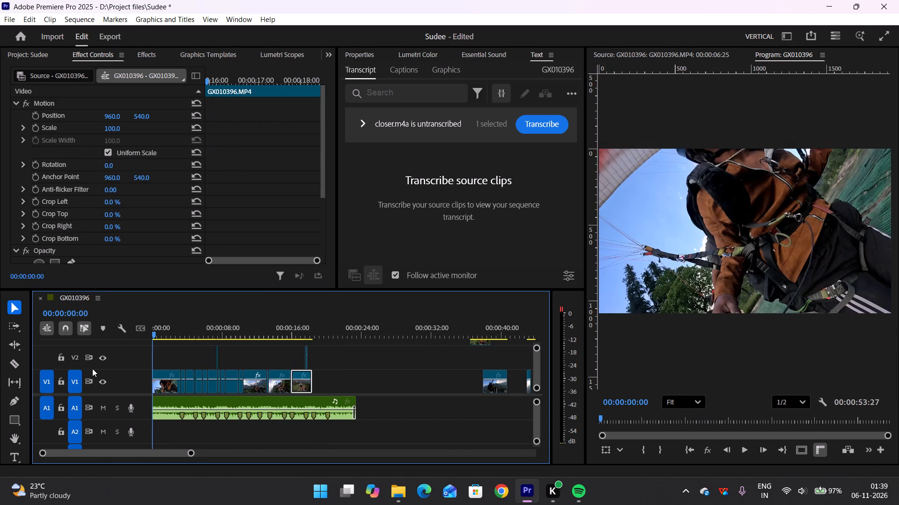
key("space")
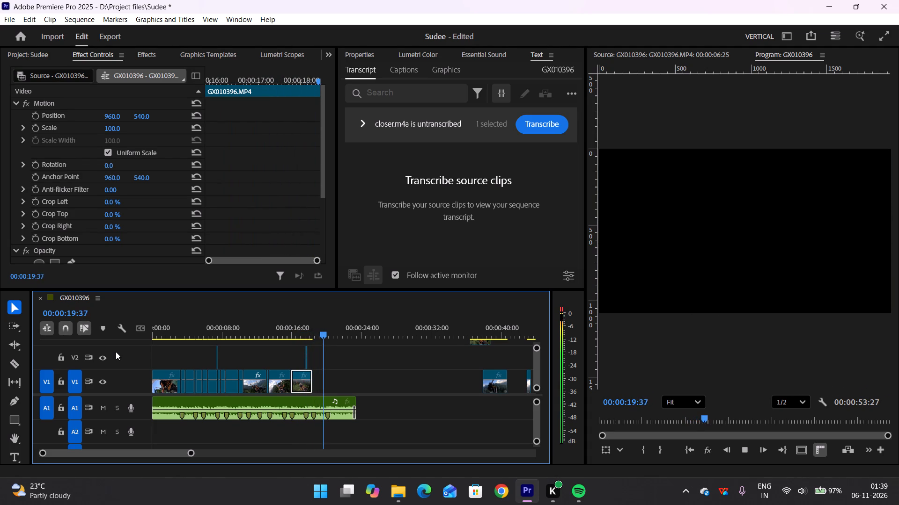
key("space")
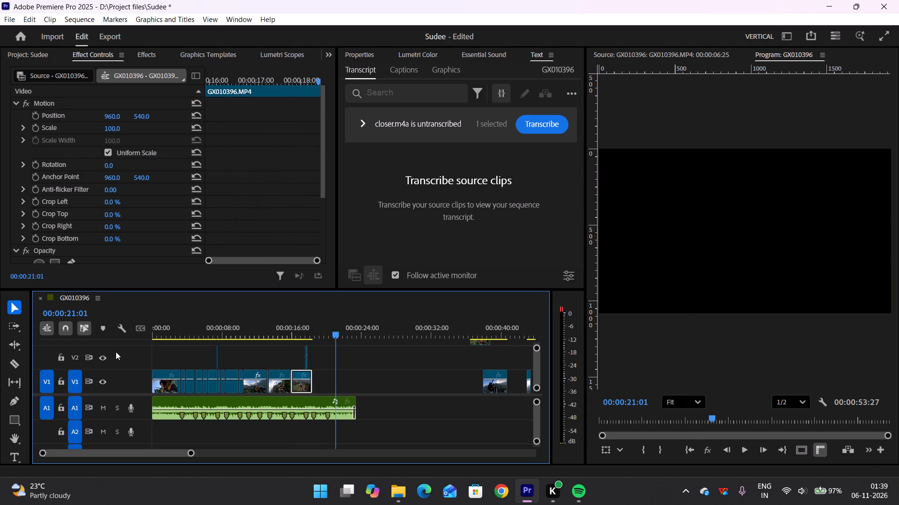
Split the landing clip near the far end of V1 at 49:16.
scroll(345, 404, "left", 2)
scroll(272, 404, "right", 1)
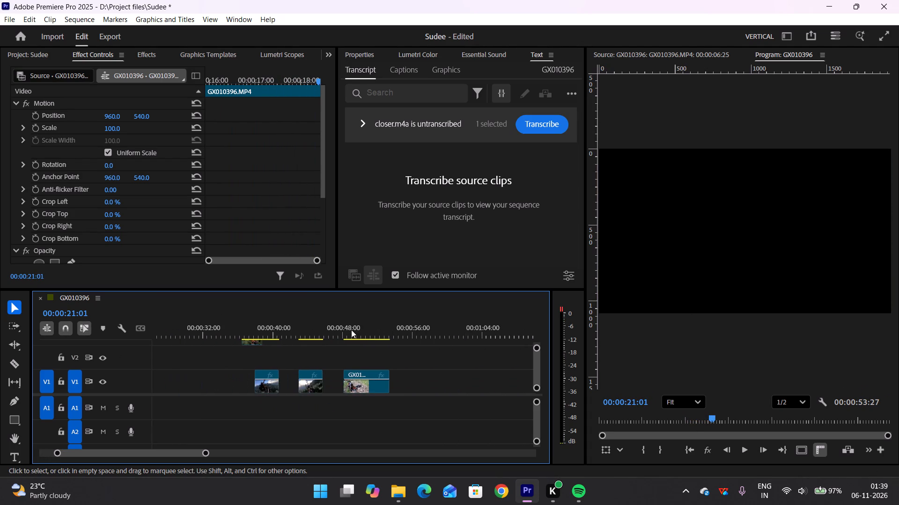
left_click_drag(345, 320, 357, 323)
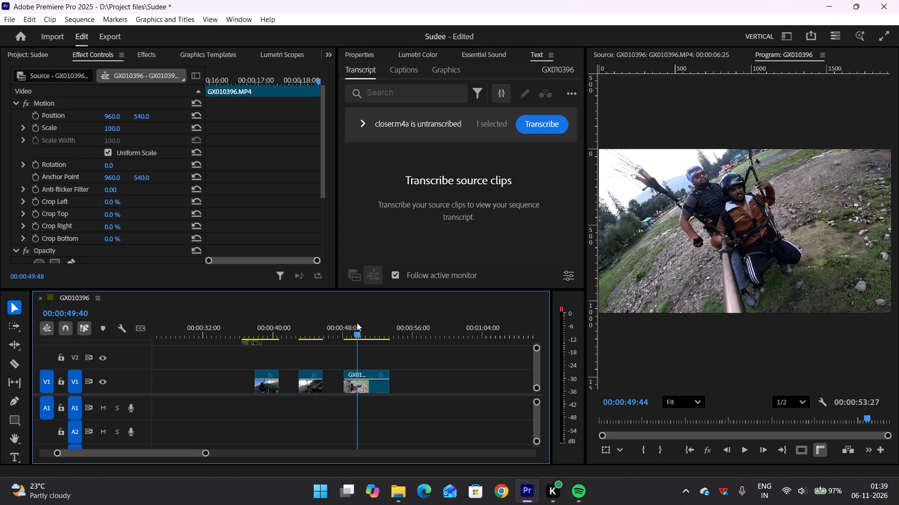
left_click_drag(357, 323, 354, 321)
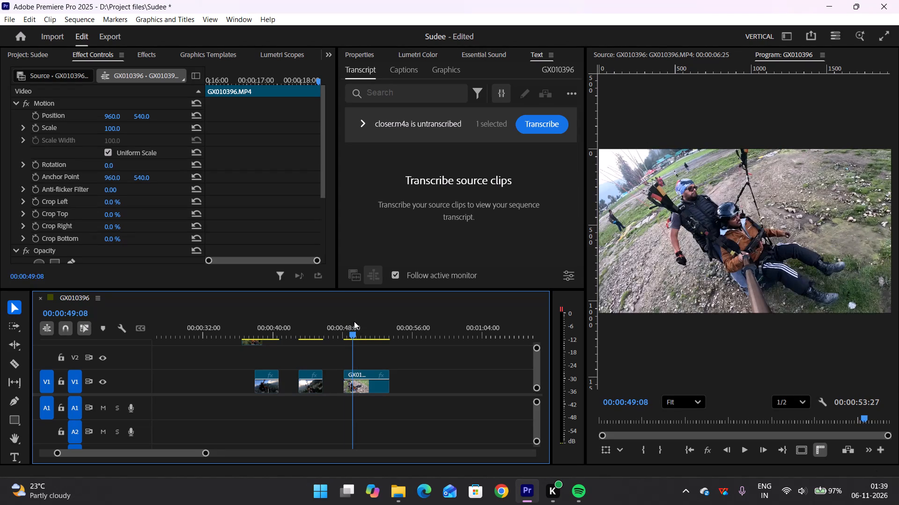
left_click_drag(354, 321, 350, 321)
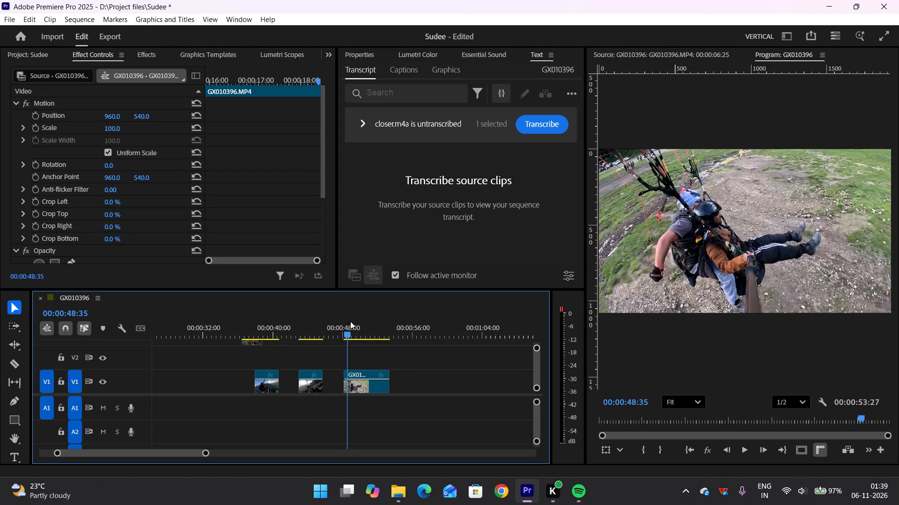
left_click_drag(350, 321, 355, 318)
key("c")
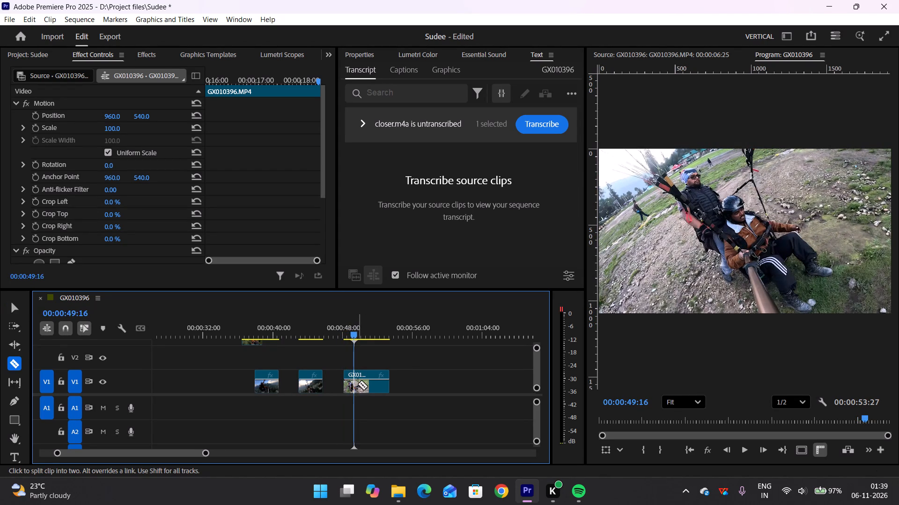
left_click(358, 384)
key("v")
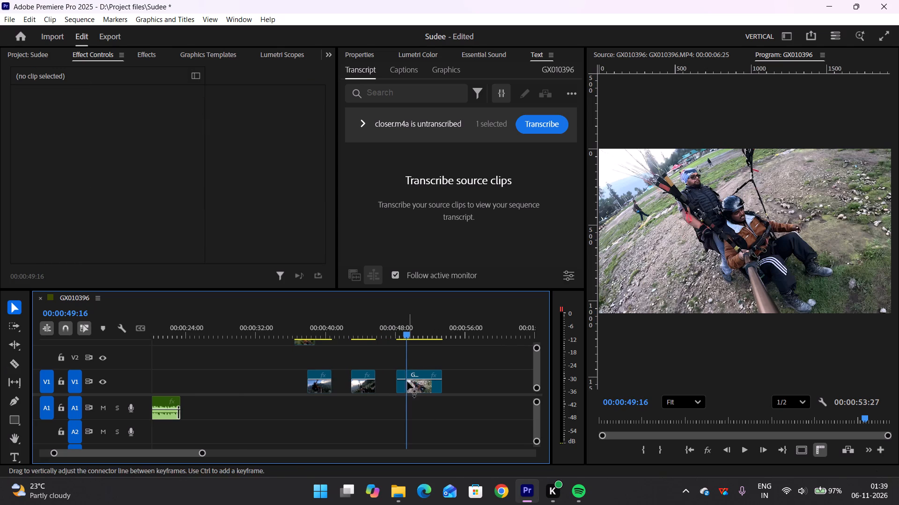
Copy the first piece of the landing clip to V1 after the last edited clip and butt it against that clip's end.
left_click(403, 385)
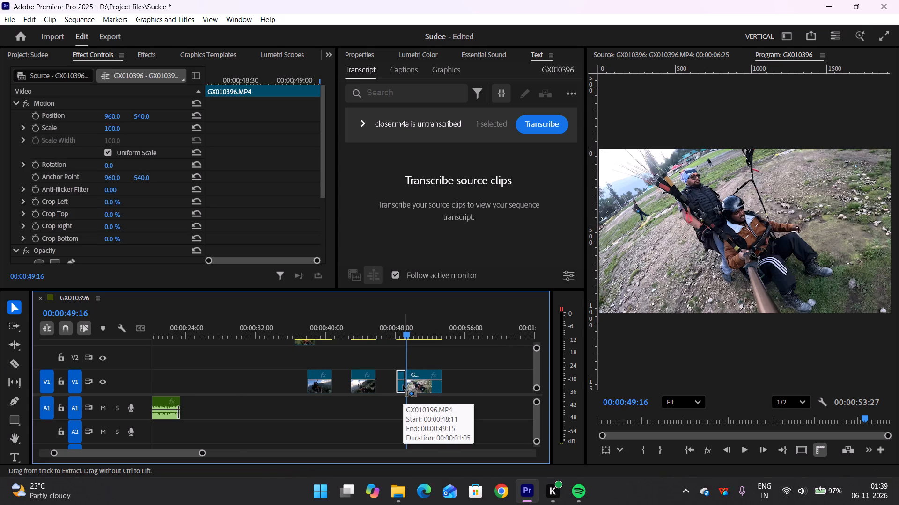
key("ctrl+c")
scroll(403, 385, "right", 5)
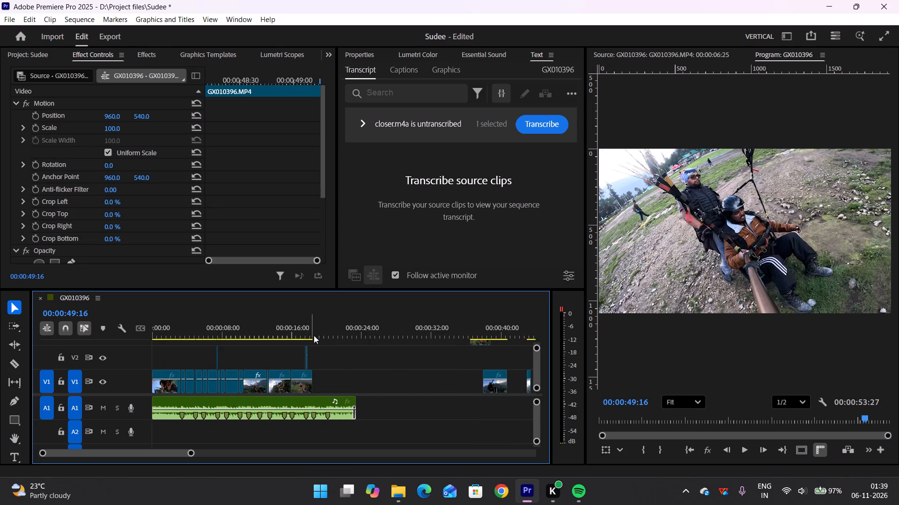
left_click(317, 333)
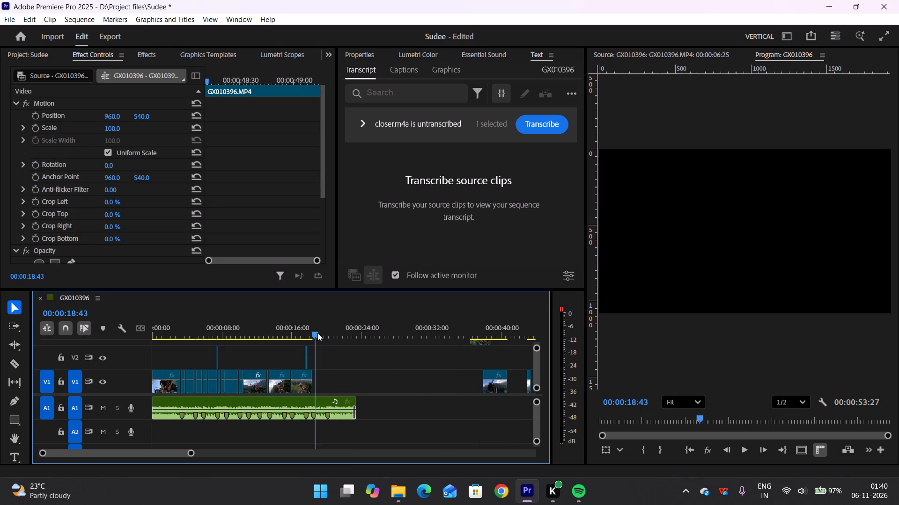
key("ctrl+v")
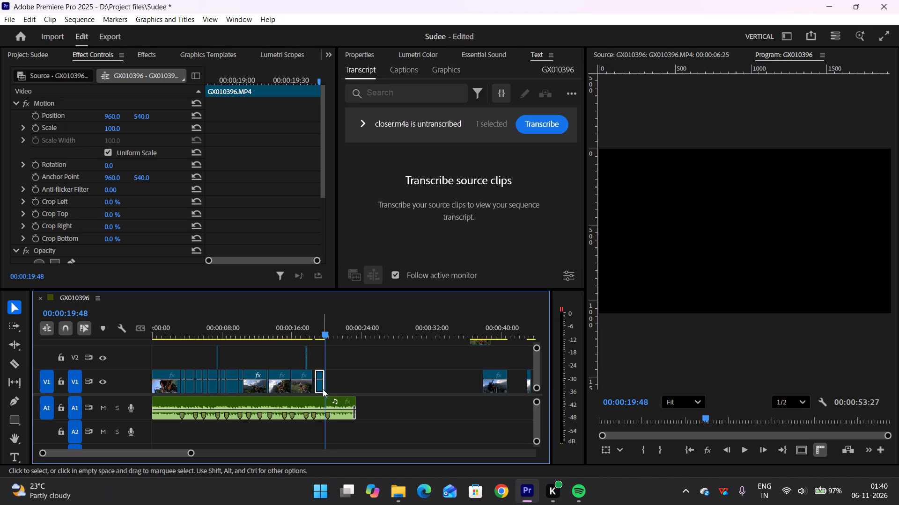
left_click(319, 389)
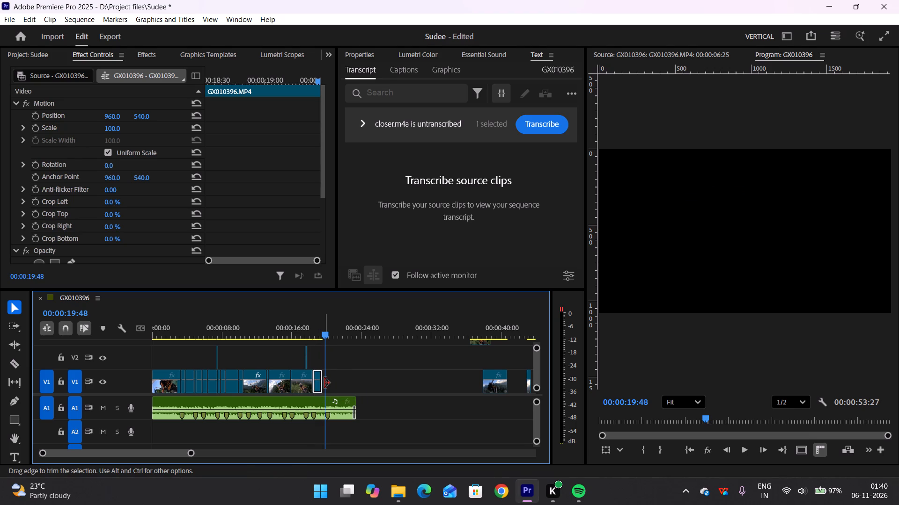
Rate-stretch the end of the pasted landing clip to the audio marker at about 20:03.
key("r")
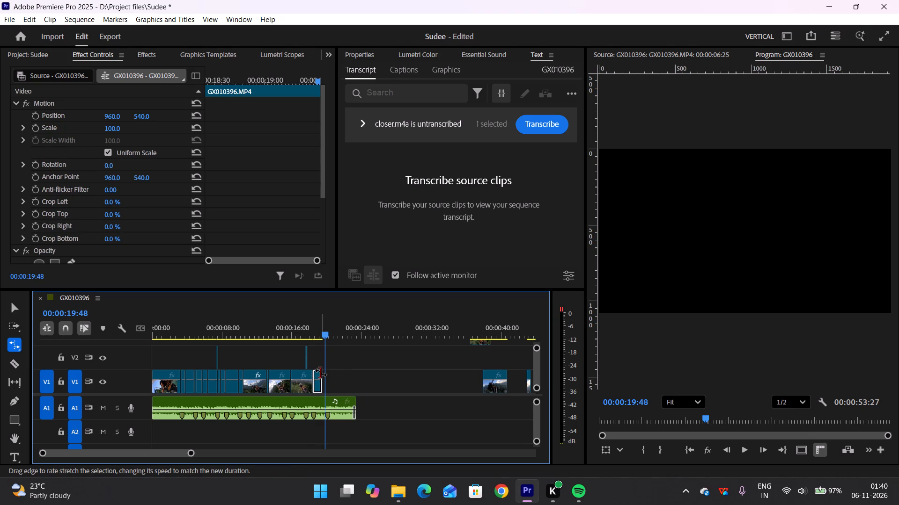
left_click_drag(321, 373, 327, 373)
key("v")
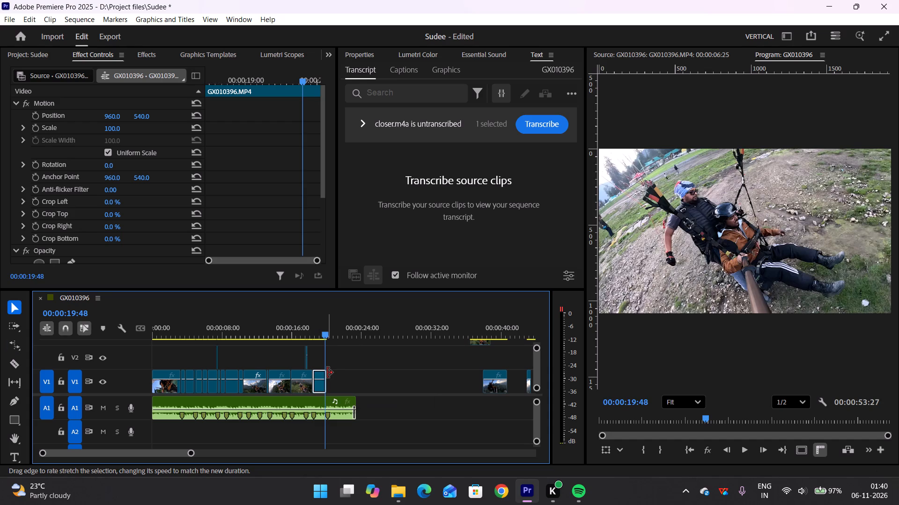
Play the stretched landing clip from near its beginning to check its slowed speed.
left_click_drag(326, 334, 321, 334)
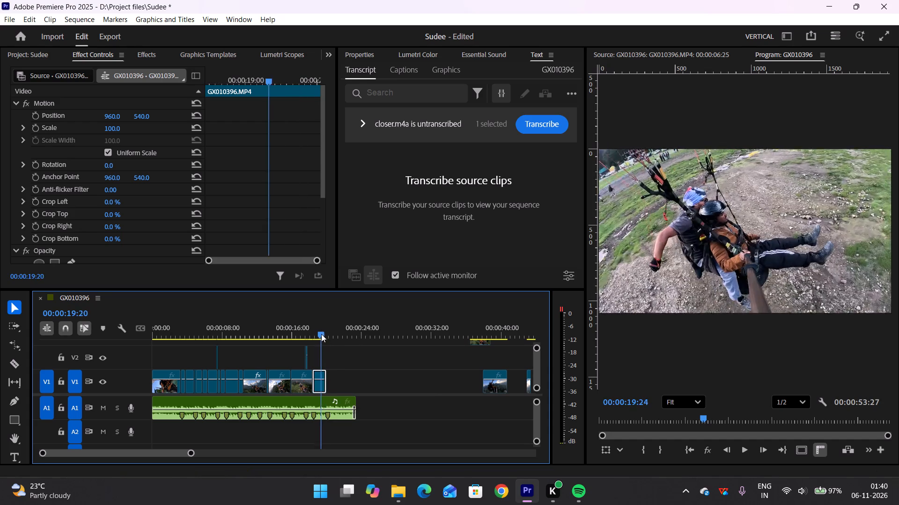
left_click_drag(321, 334, 316, 335)
key("space")
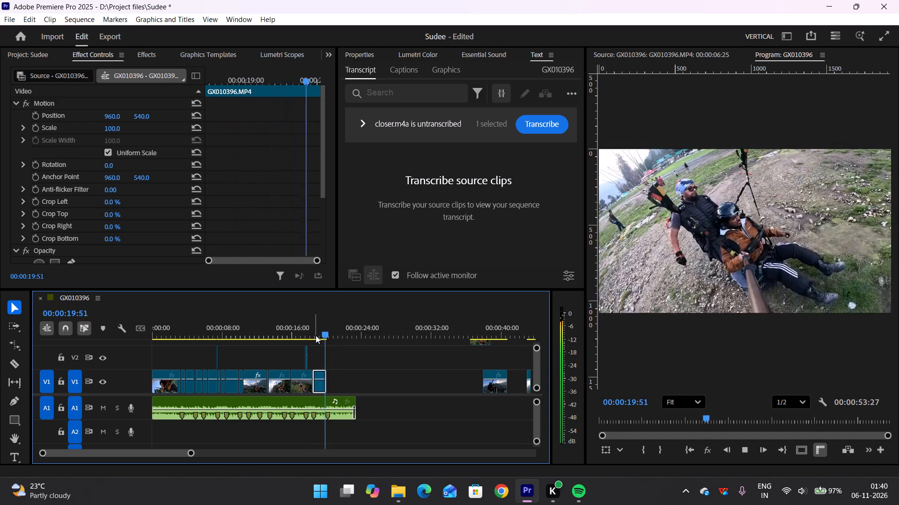
key("space")
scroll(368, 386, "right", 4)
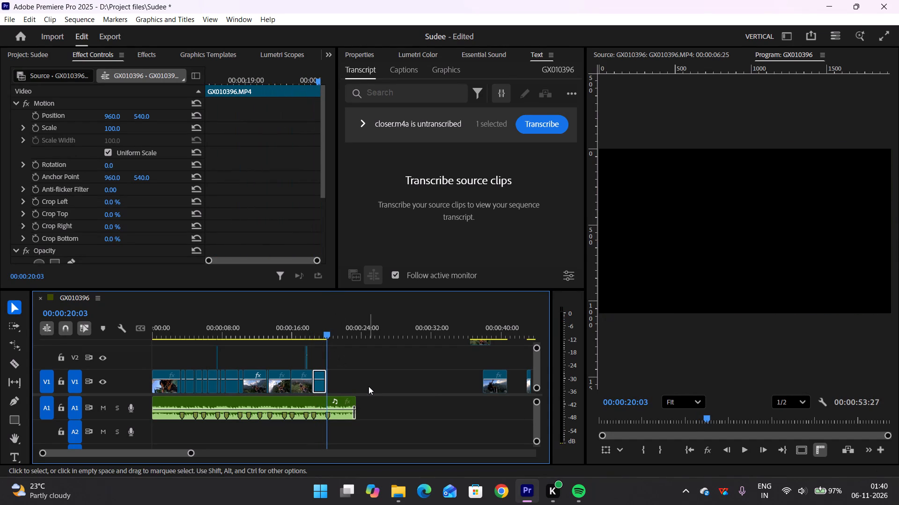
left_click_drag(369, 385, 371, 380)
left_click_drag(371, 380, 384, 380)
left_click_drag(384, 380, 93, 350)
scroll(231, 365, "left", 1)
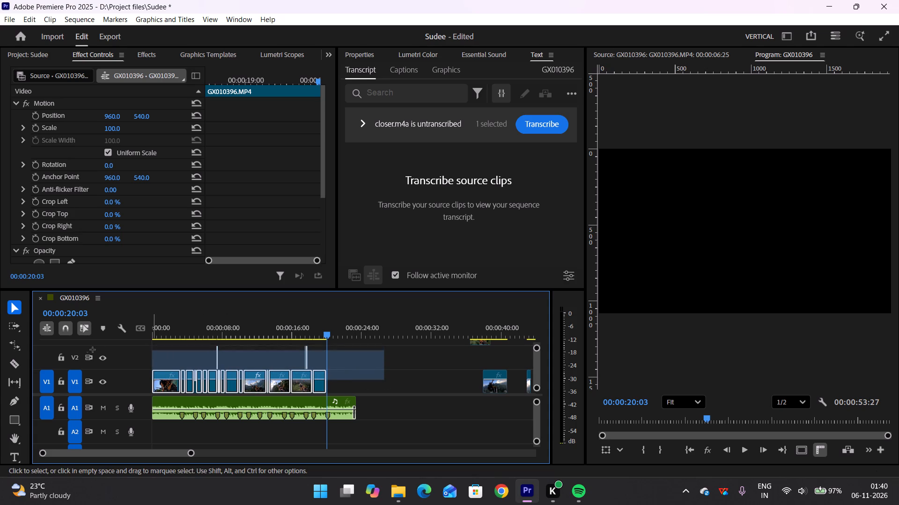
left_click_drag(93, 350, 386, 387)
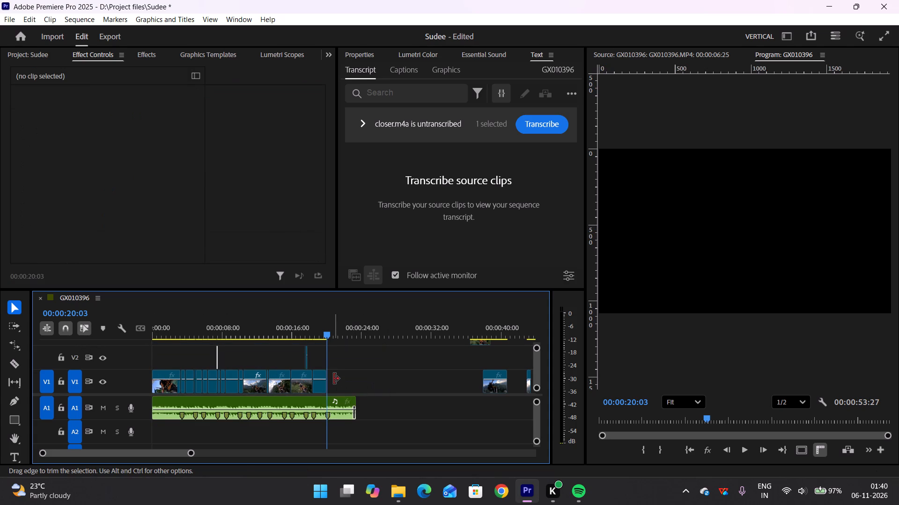
Rate-stretch the landing clip's end to about 21:23, giving it a duration of 2:57.
key("r")
left_click(324, 375)
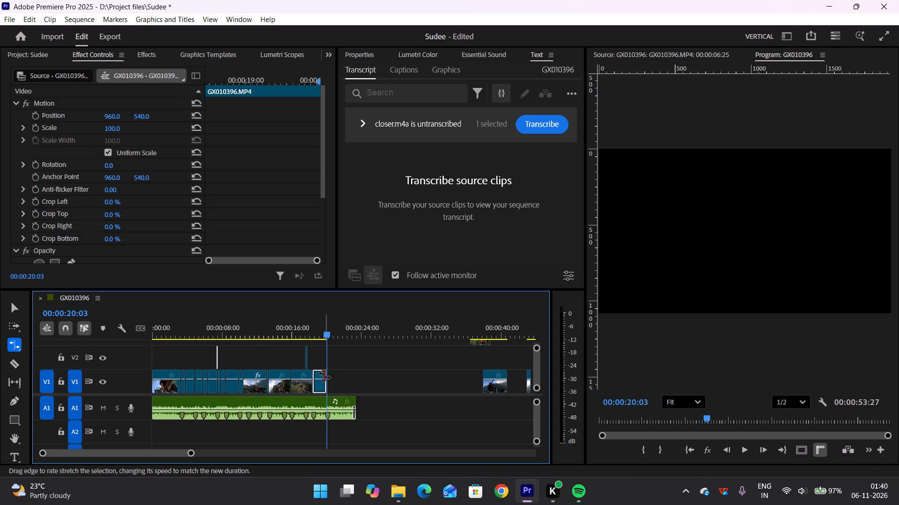
left_click_drag(326, 375, 335, 375)
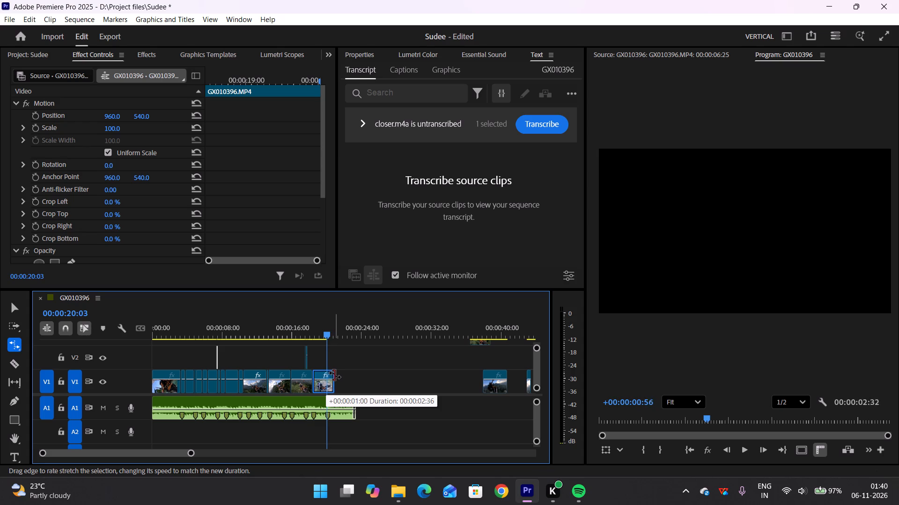
left_click_drag(335, 375, 338, 375)
key("v")
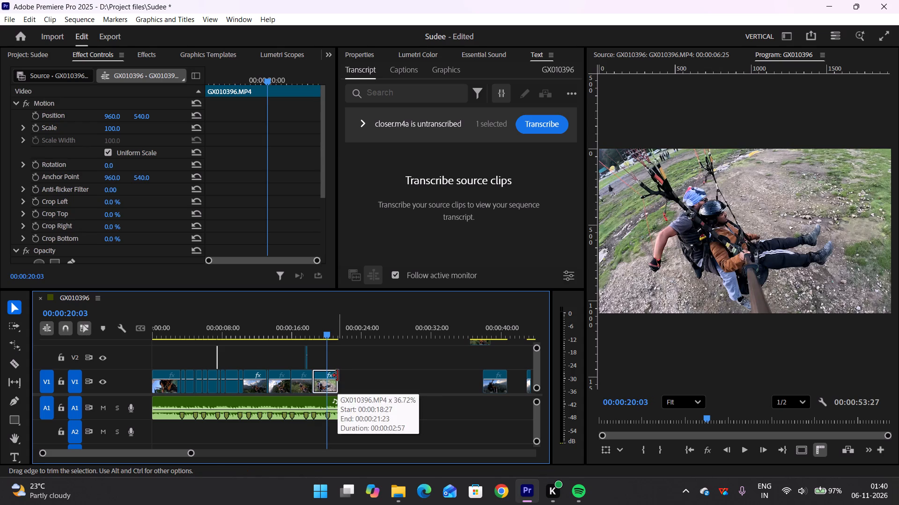
left_click(371, 373)
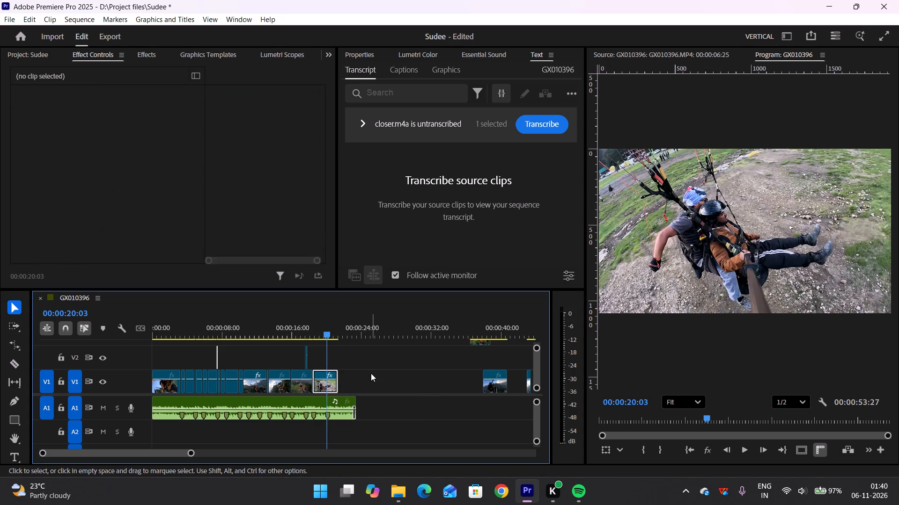
Set the time interpolation of all edited clips on V1 and V2, up to the landing clip, to Optical Flow.
key("grave")
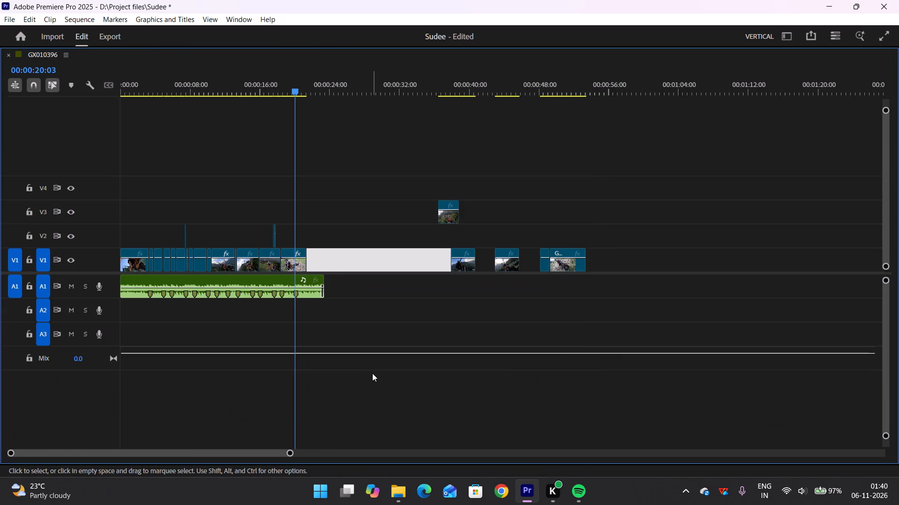
scroll(372, 373, "right", 4)
left_click(299, 199)
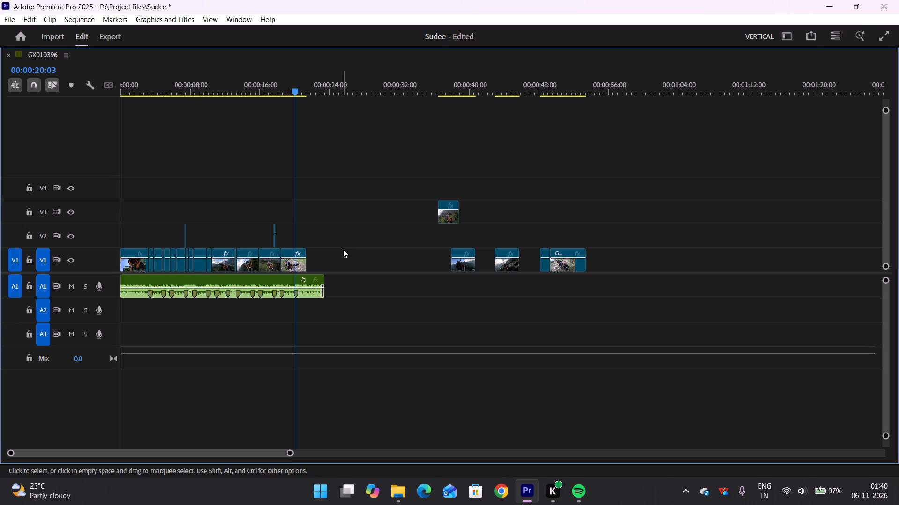
left_click_drag(348, 255, 118, 218)
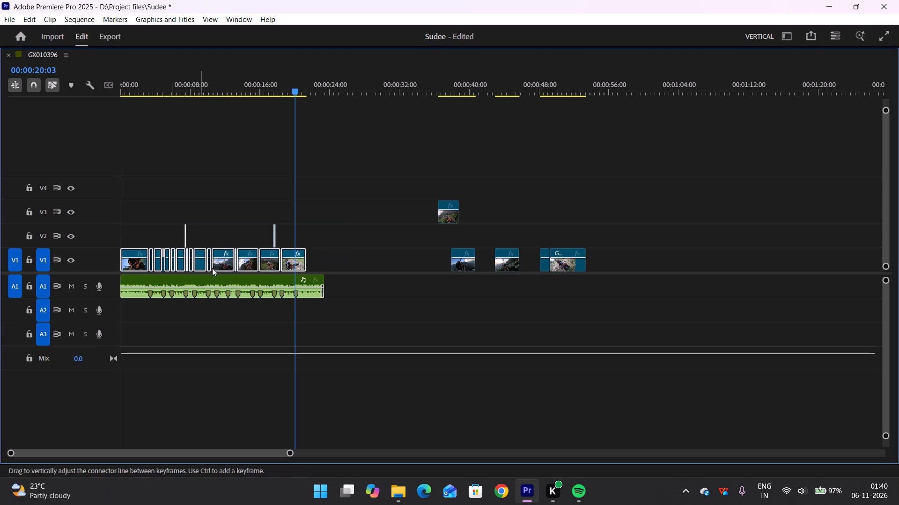
right_click(270, 266)
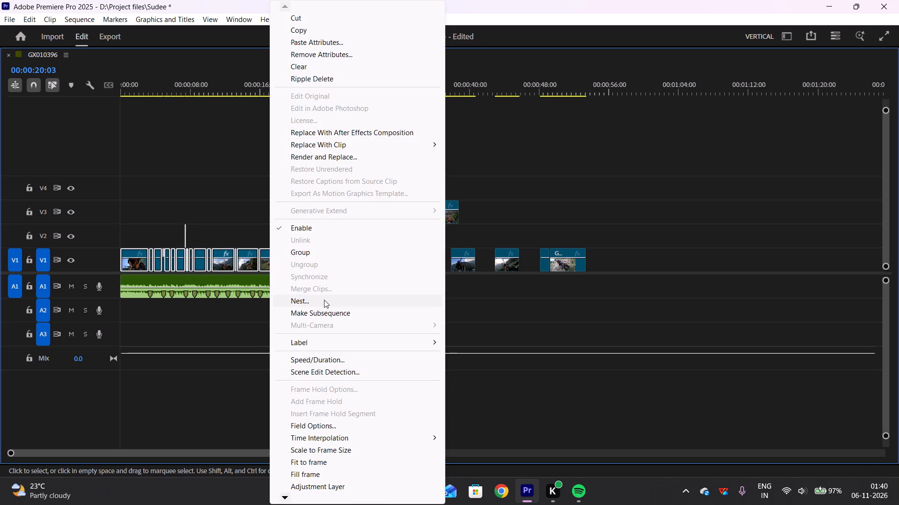
left_click(318, 360)
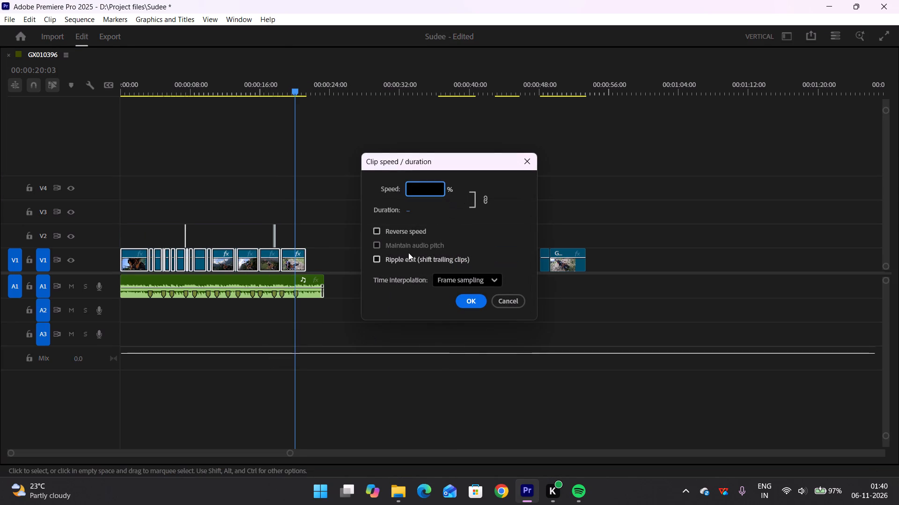
left_click(465, 279)
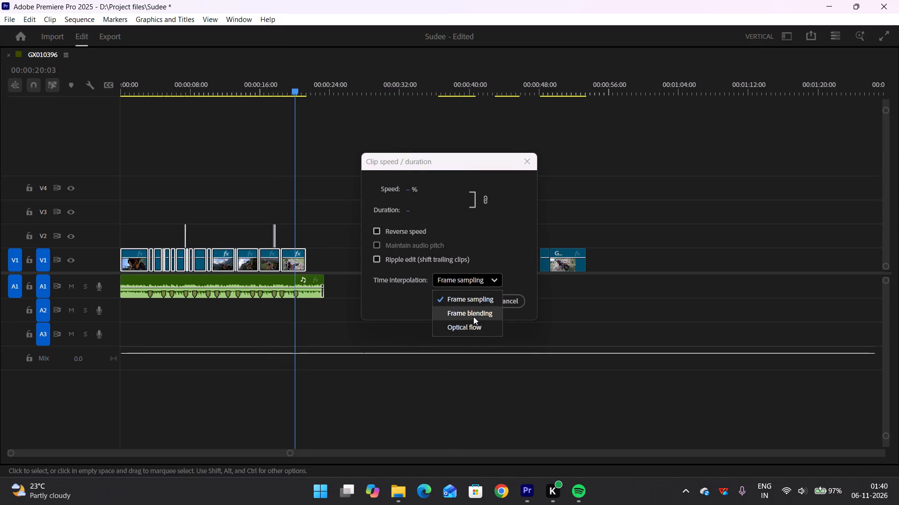
left_click(475, 321)
left_click(476, 299)
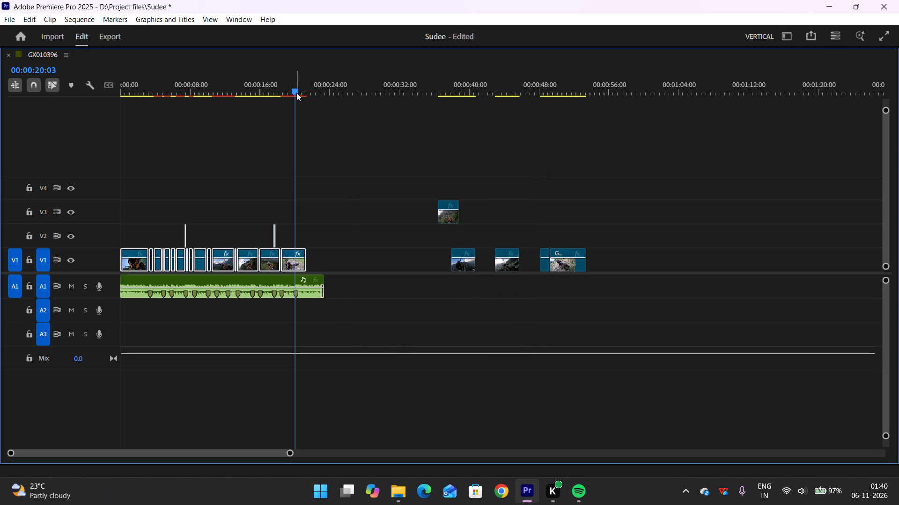
Fade out the landing clip with opacity keyframes, from 100 at about 20:32 down to 0 at about 21:24.
left_click_drag(295, 88, 300, 90)
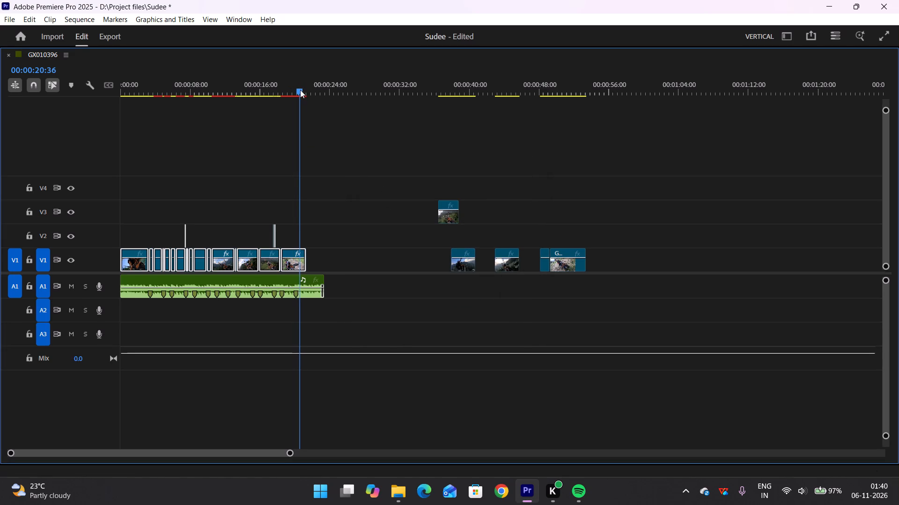
left_click_drag(300, 90, 301, 90)
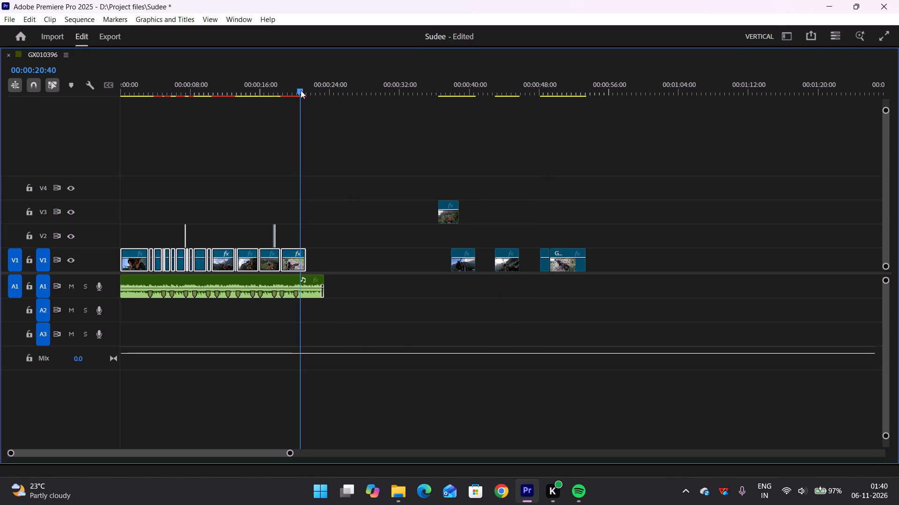
key("p")
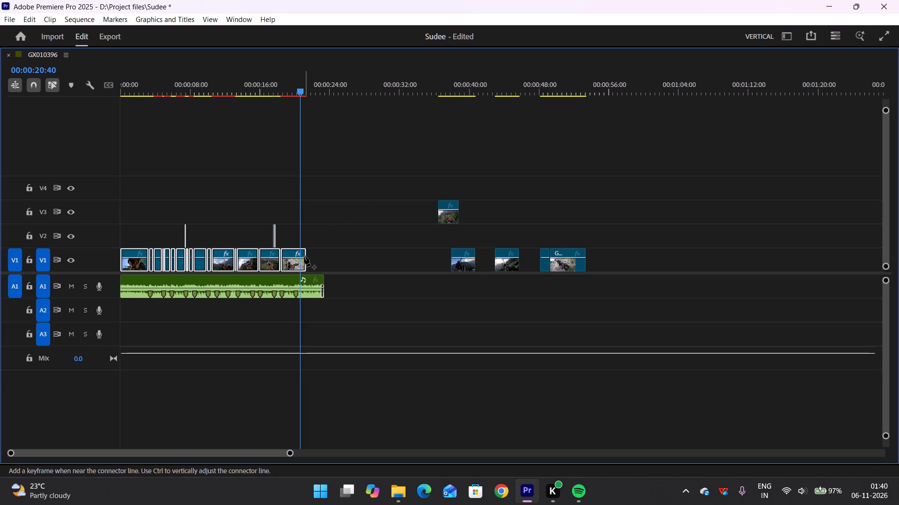
left_click(304, 256)
left_click(300, 259)
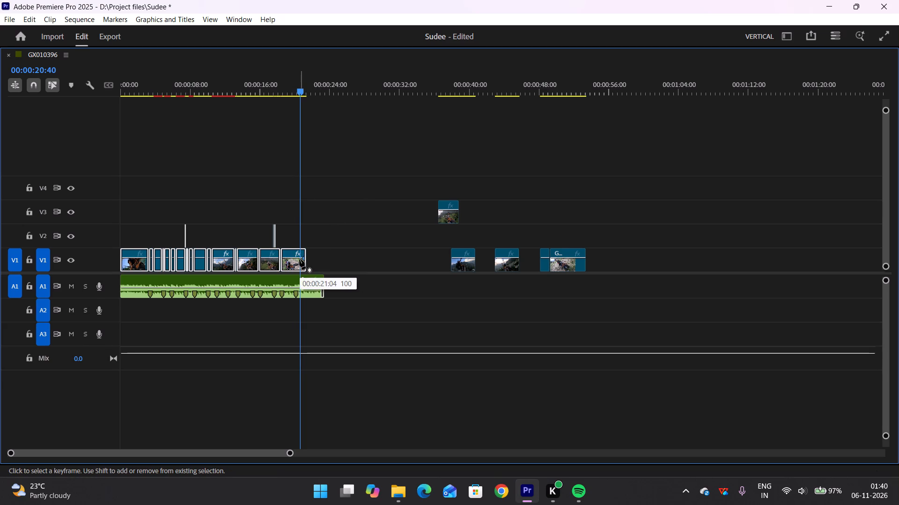
key("ctrl+z")
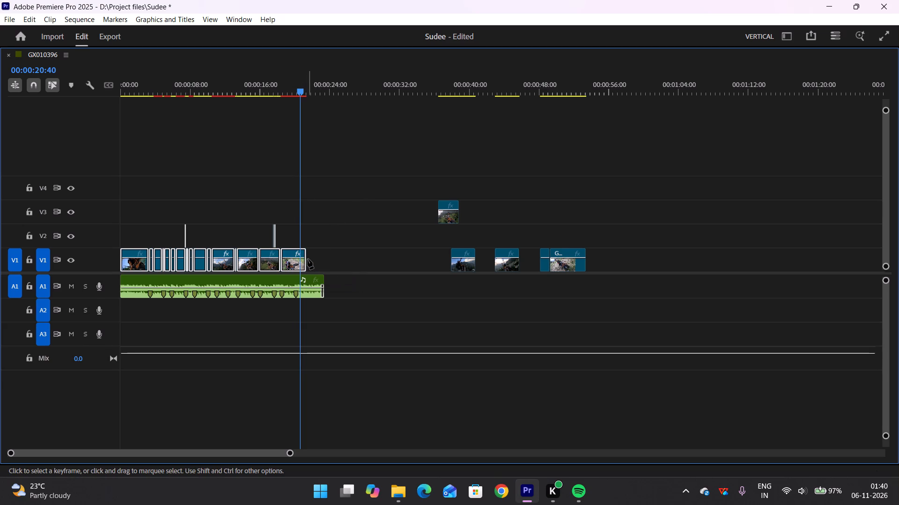
left_click(300, 260)
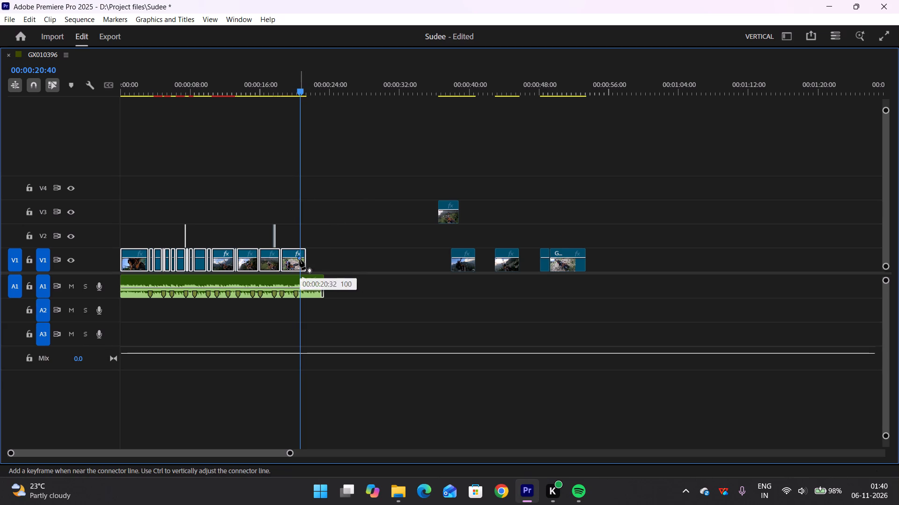
left_click(303, 258)
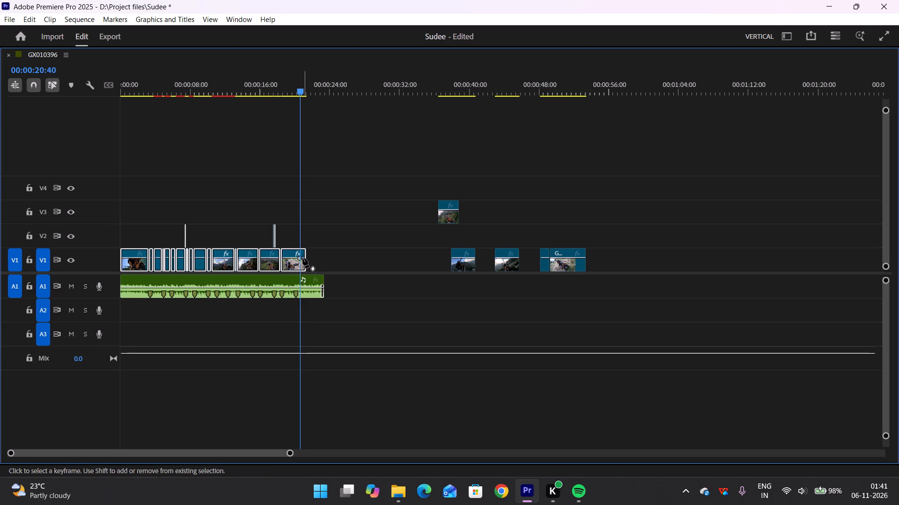
key("v")
left_click_drag(303, 258, 311, 272)
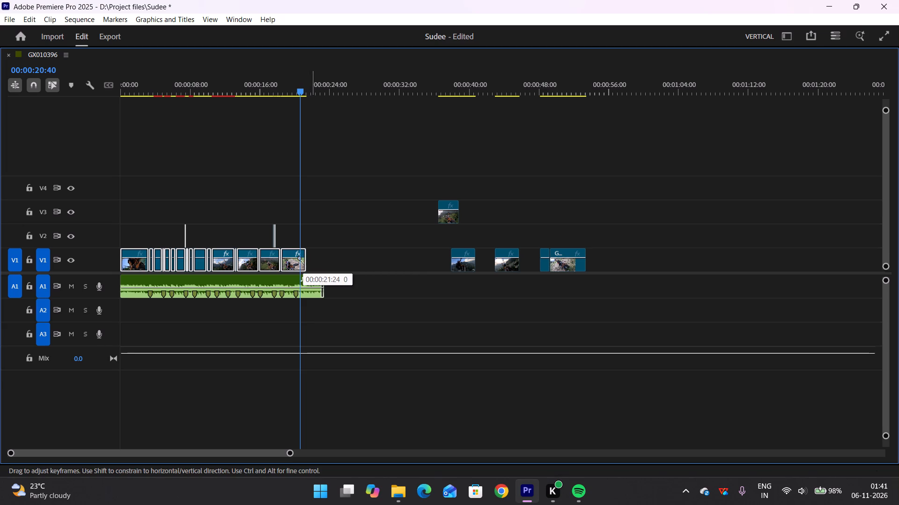
left_click_drag(311, 272, 326, 312)
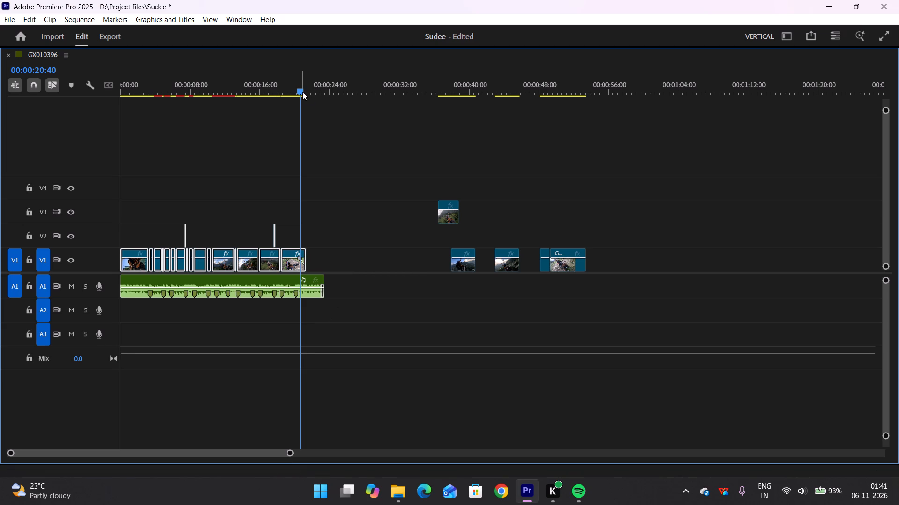
Play the edited sequence from the beginning to the end of the music to review it.
left_click_drag(302, 92, 90, 72)
type("`")
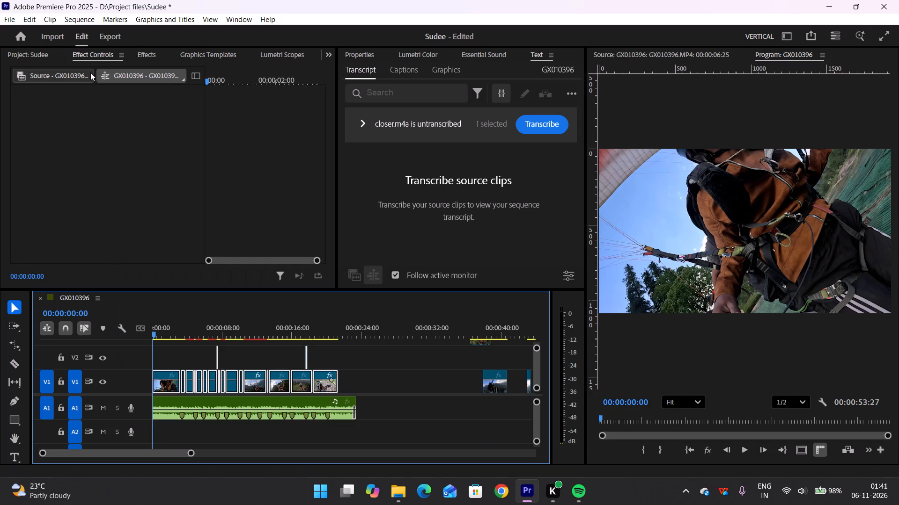
key("space")
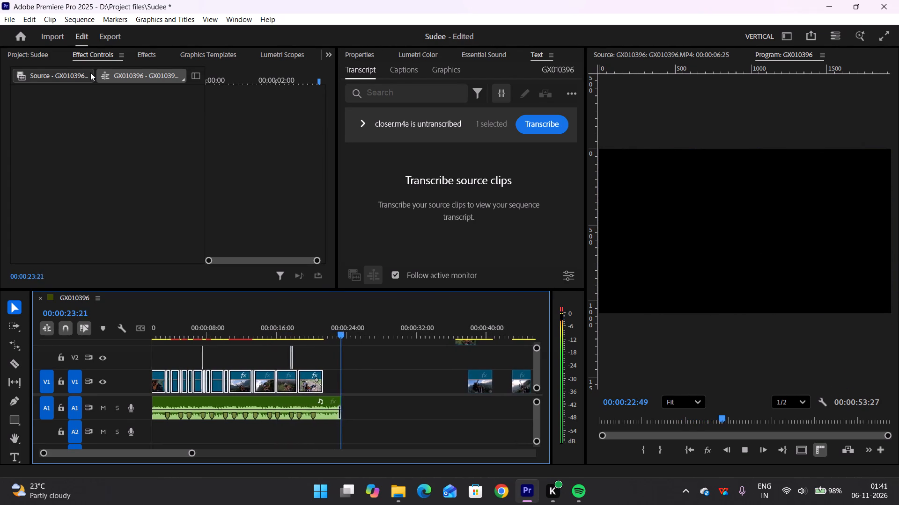
key("space")
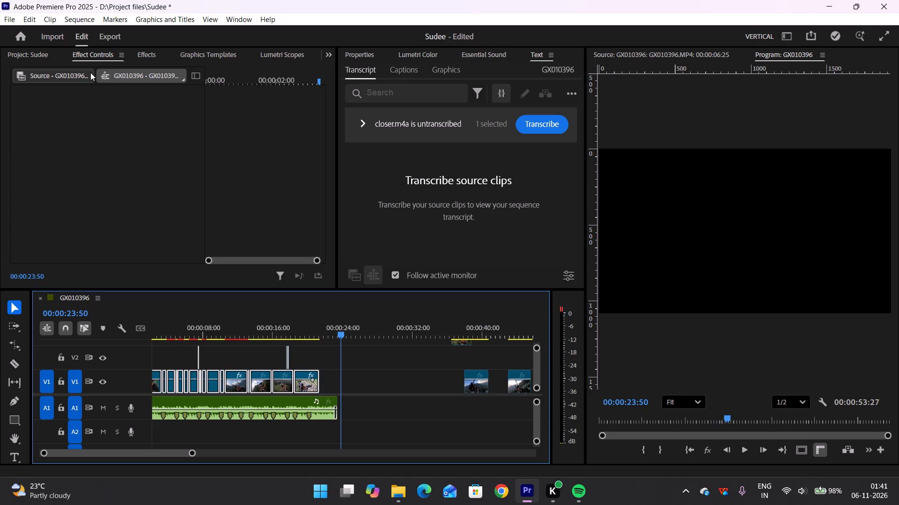
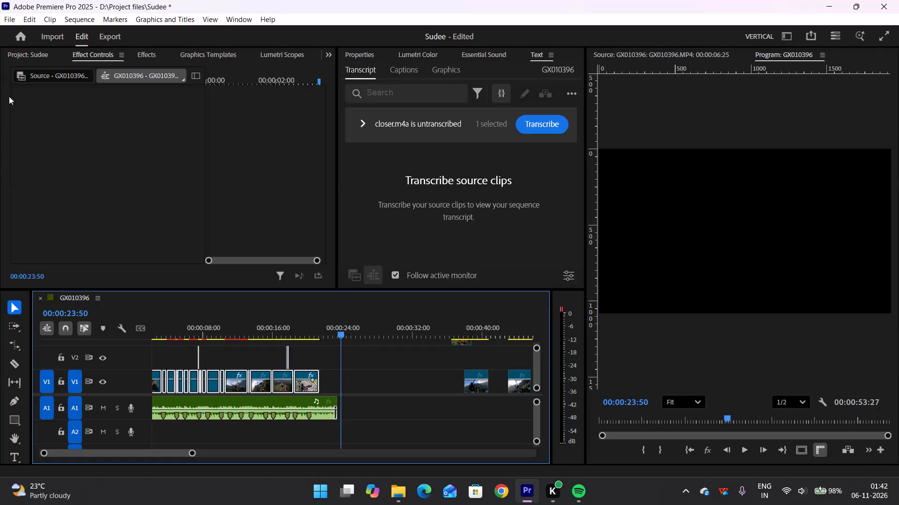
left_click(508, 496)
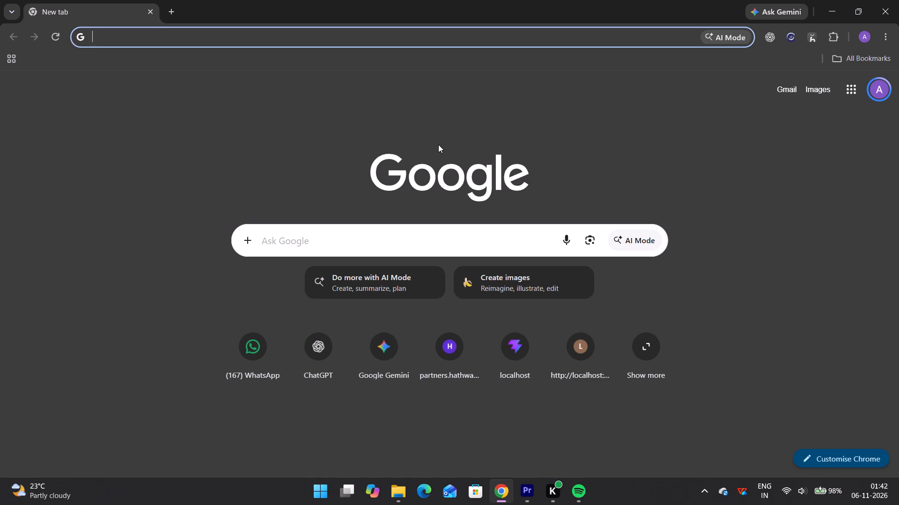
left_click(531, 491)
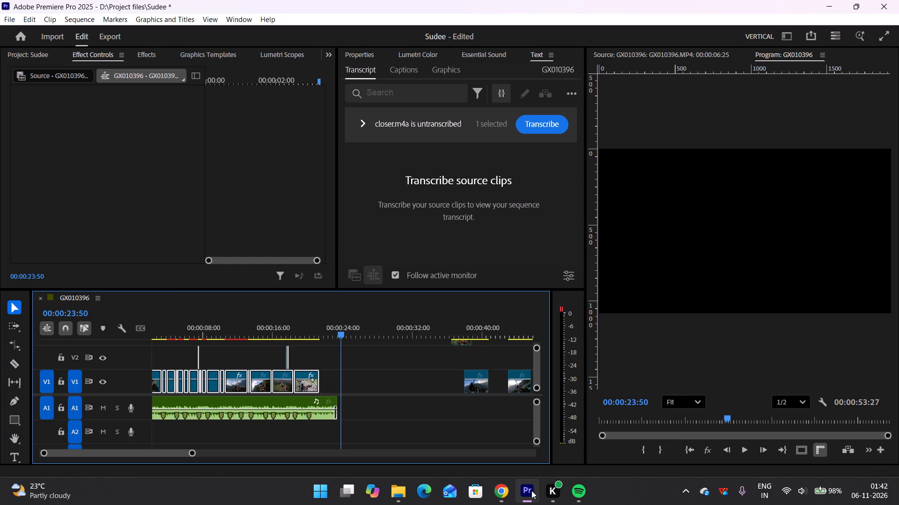
Return the playhead to the start of the sequence and review the edited video again through the landing clip.
left_click_drag(343, 330, 99, 332)
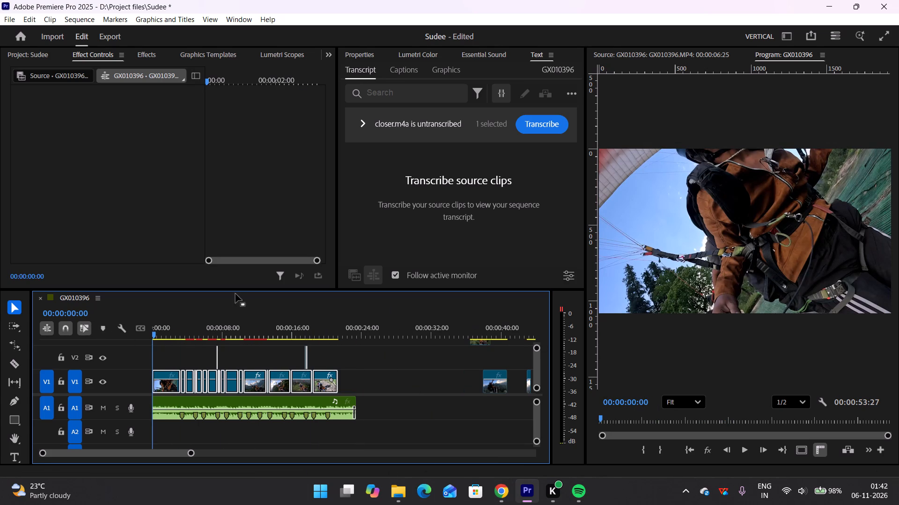
Scrub through the edited clips from the start to past 16 seconds and back to about 6 seconds to check the cuts.
left_click_drag(156, 332, 183, 332)
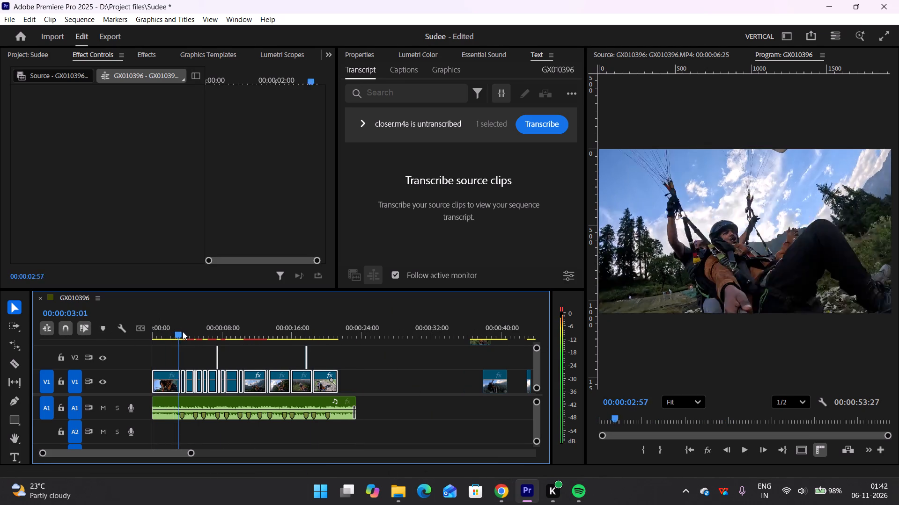
left_click_drag(183, 332, 266, 339)
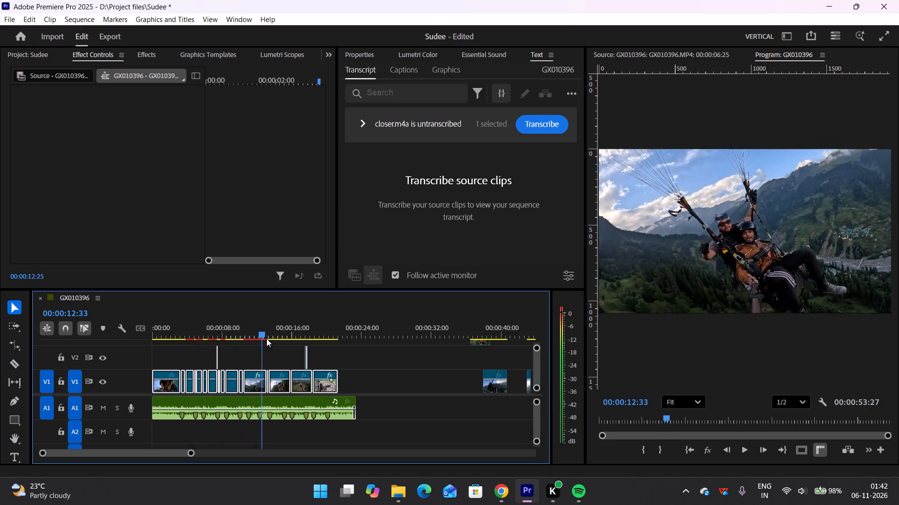
left_click_drag(266, 339, 279, 356)
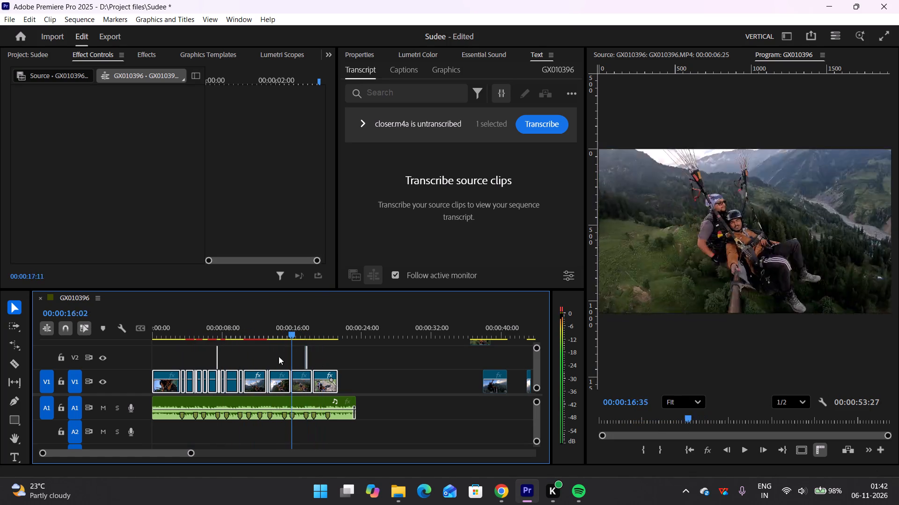
left_click_drag(279, 356, 207, 350)
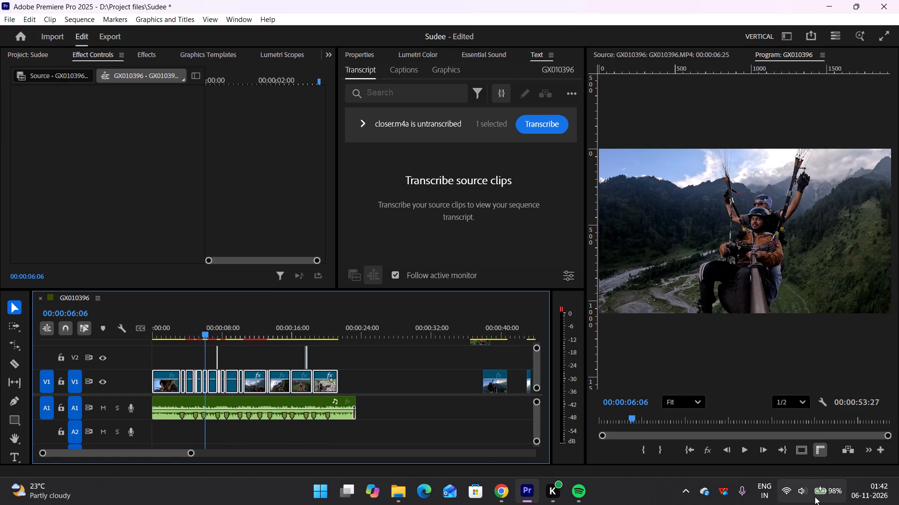
Mute the computer's system sound and return to the edited sequence.
left_click(815, 497)
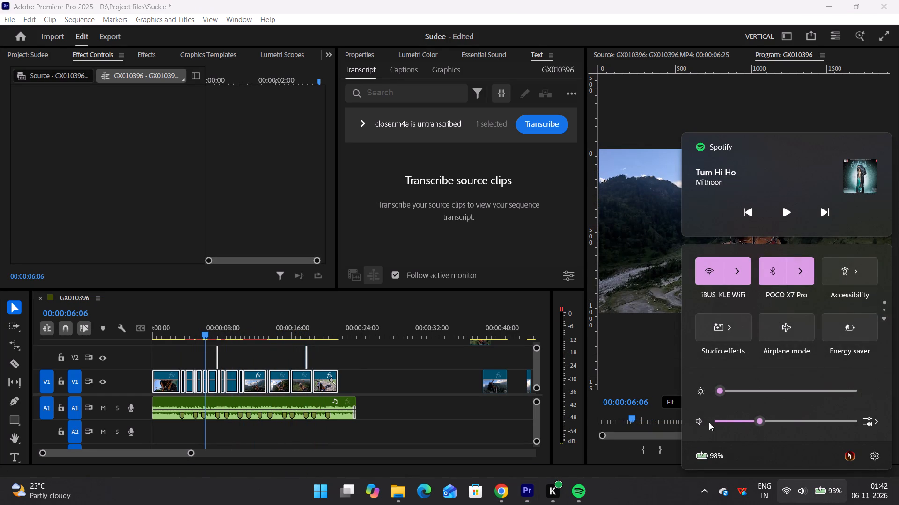
left_click(703, 422)
left_click(671, 363)
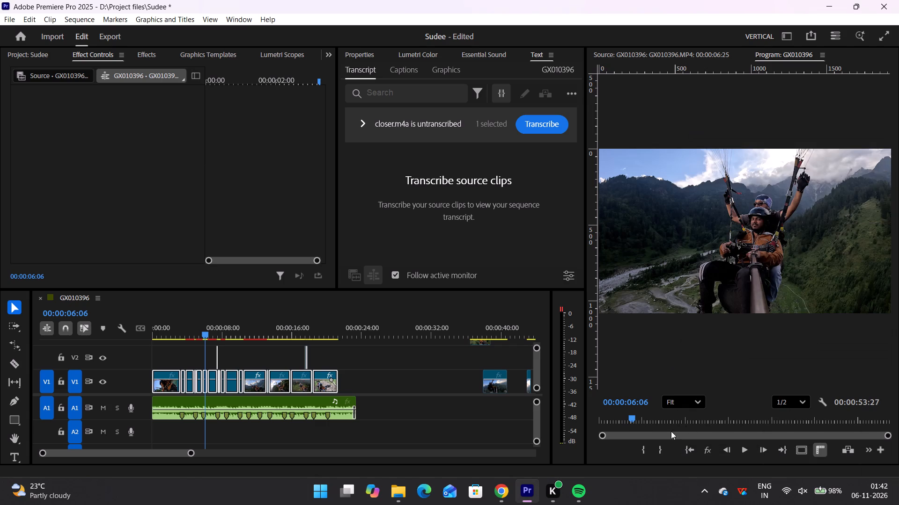
Play the edited sequence from the beginning past the landing clip's fade-out, and return the playhead to the start.
left_click_drag(634, 417, 600, 415)
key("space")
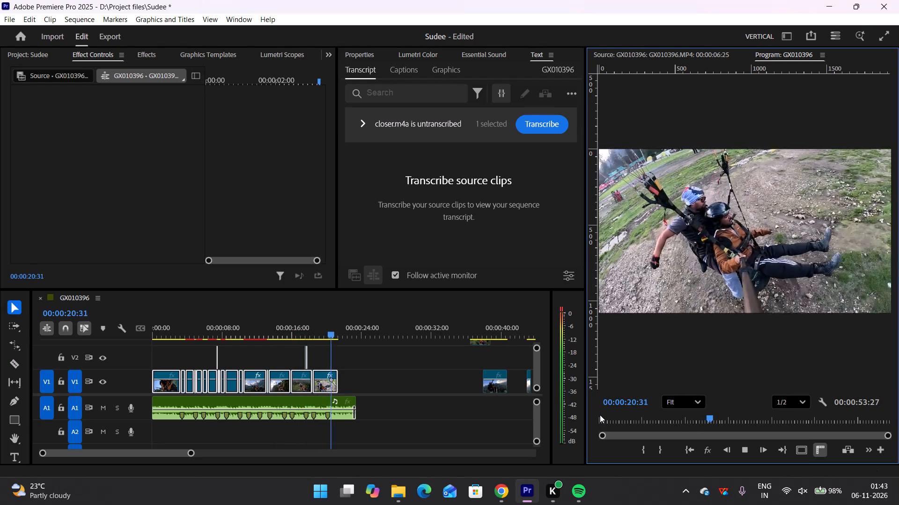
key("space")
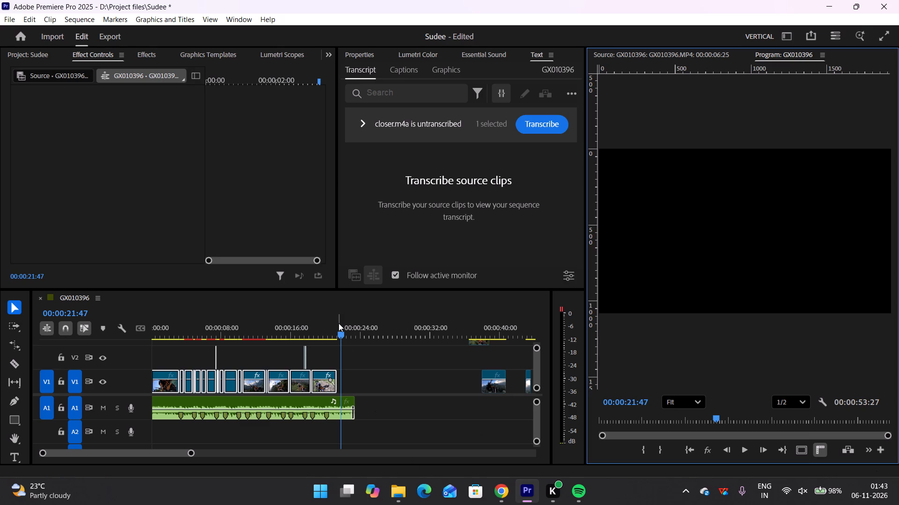
left_click_drag(339, 323, 38, 358)
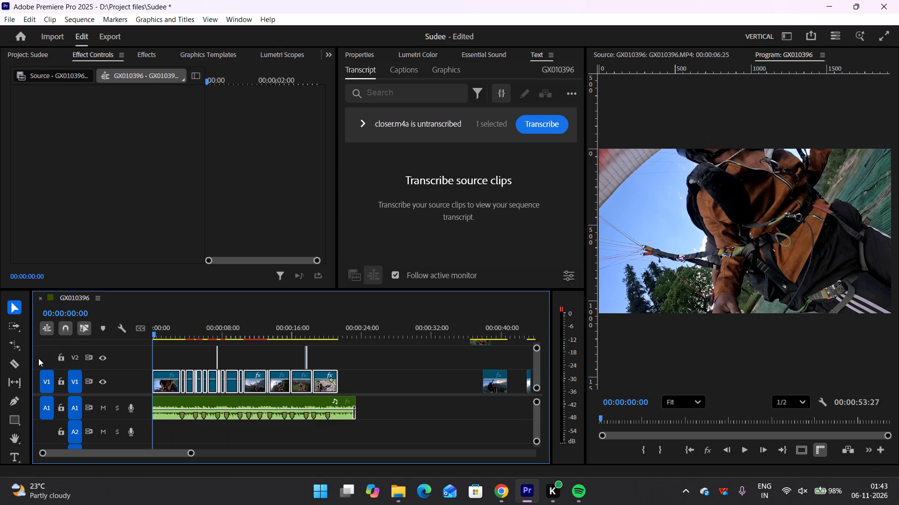
Switch to the Google Chrome browser.
left_click(498, 491)
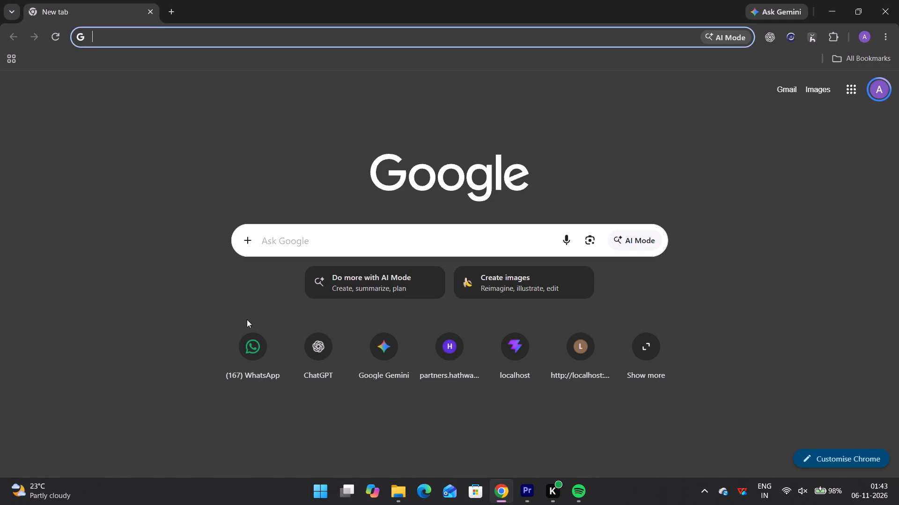
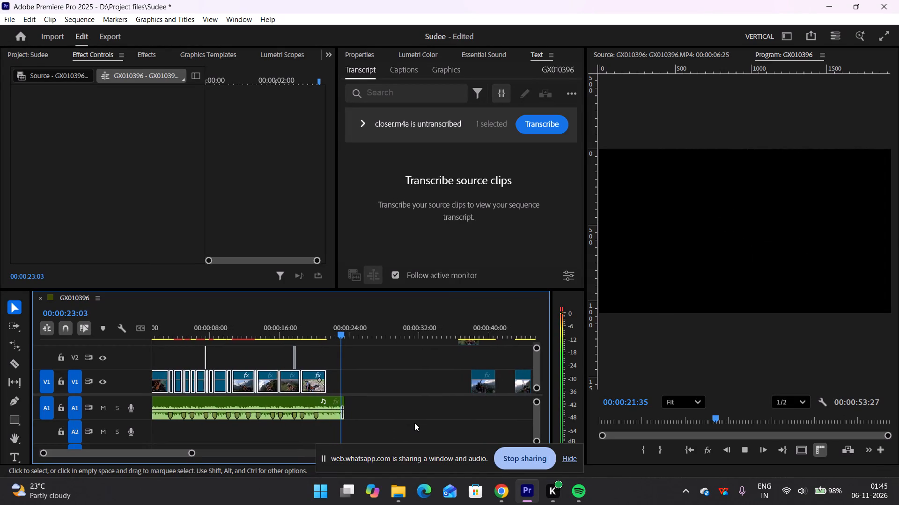
Stop the review playback just past the end of the music, at about 23:41.
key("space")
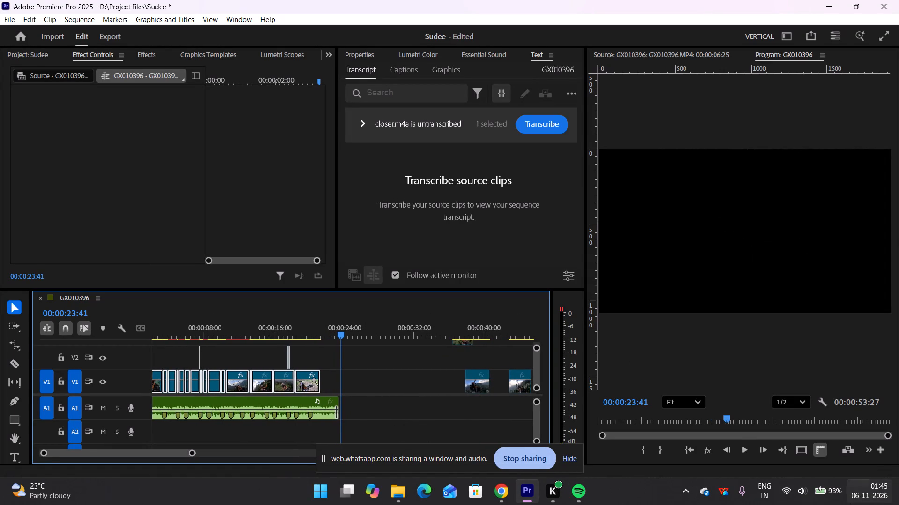
Open the Windows quick settings to reach the system volume control.
left_click(802, 486)
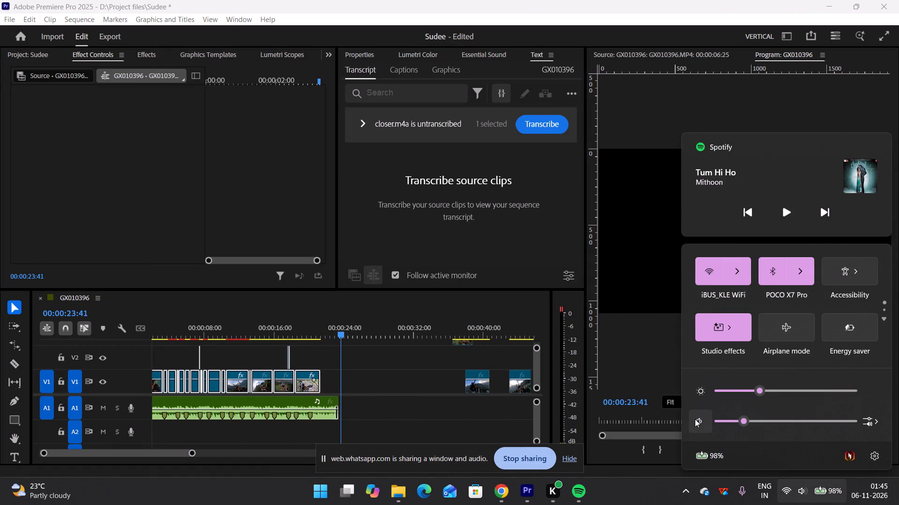
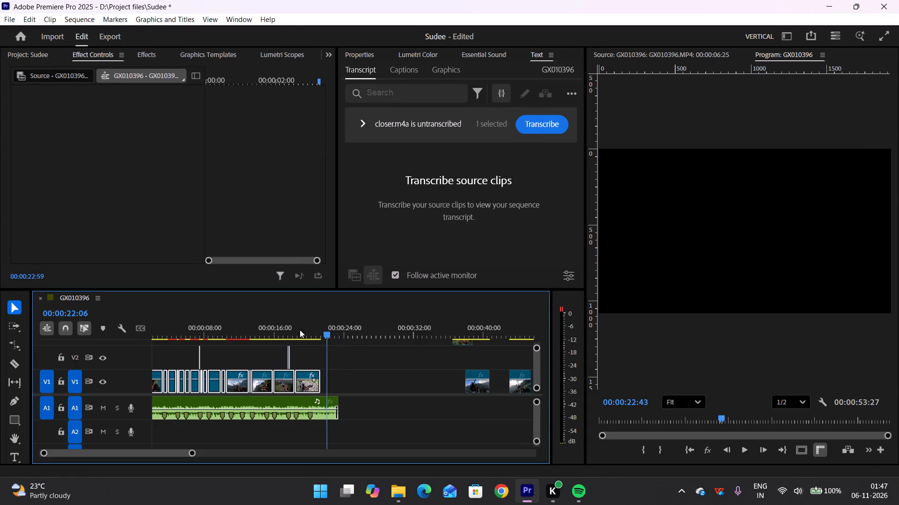
Return the playhead to the start of the sequence and play the edit again up to about 11:28.
left_click_drag(300, 330, 80, 325)
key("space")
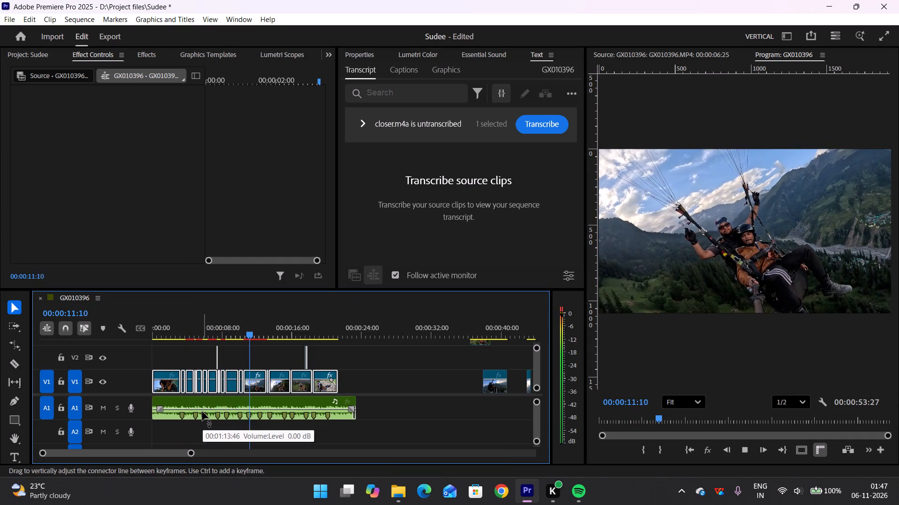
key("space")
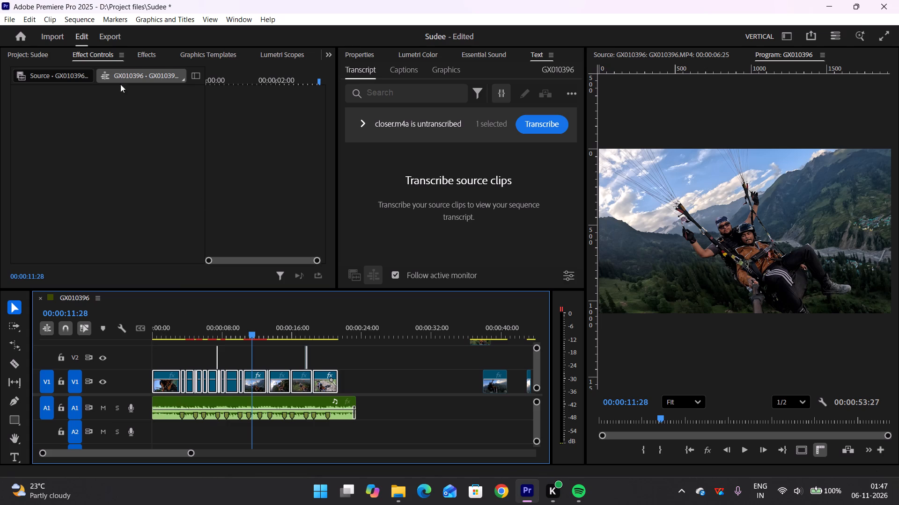
Bring up the choice of new item types for the Sudee project.
left_click(35, 53)
left_click(297, 278)
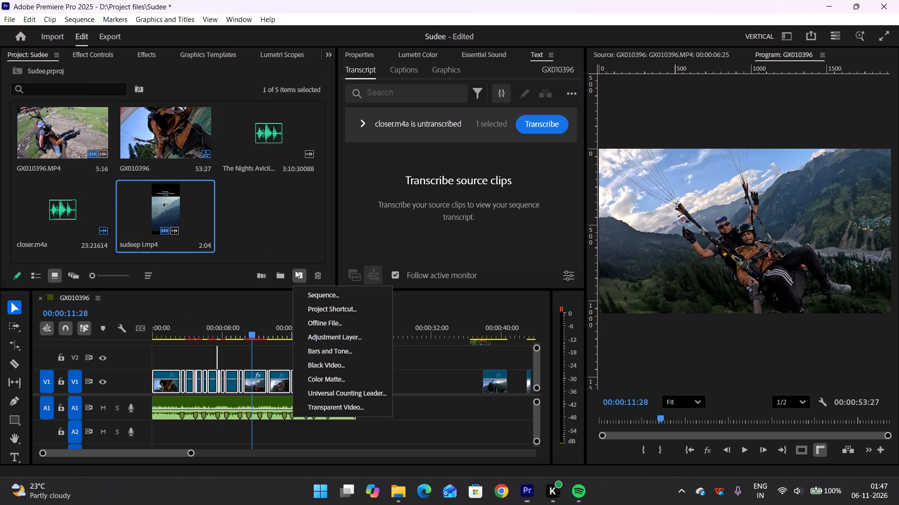
Create an adjustment layer with the default settings and place it on track V2 over the clips around the playhead at 00:00:11:28.
left_click(336, 339)
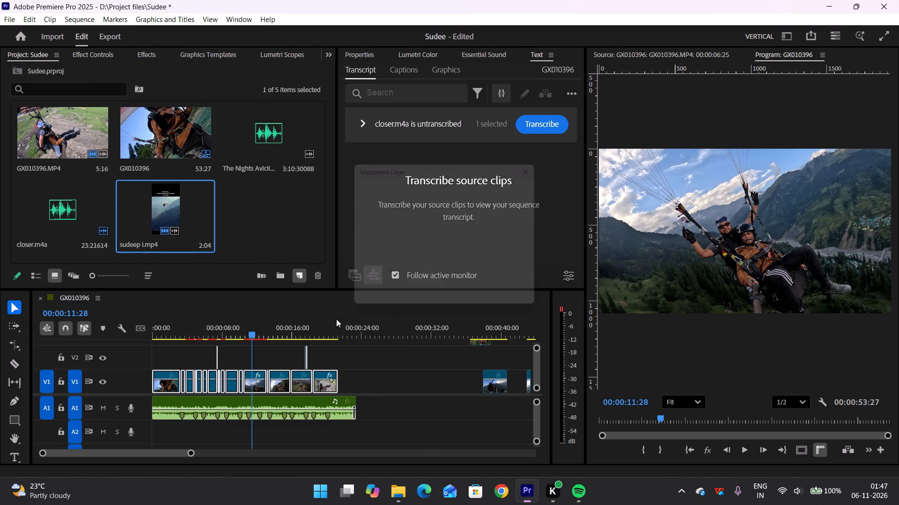
left_click(486, 292)
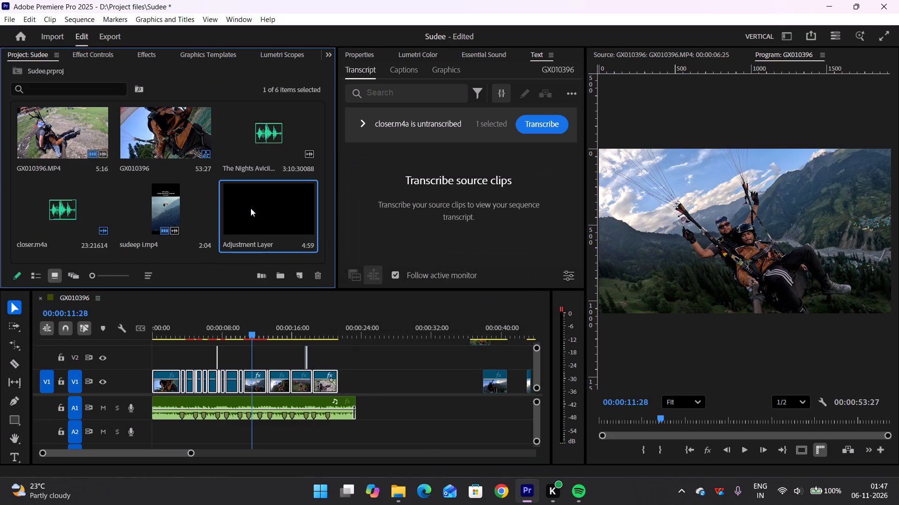
left_click_drag(258, 203, 244, 354)
left_click(261, 362)
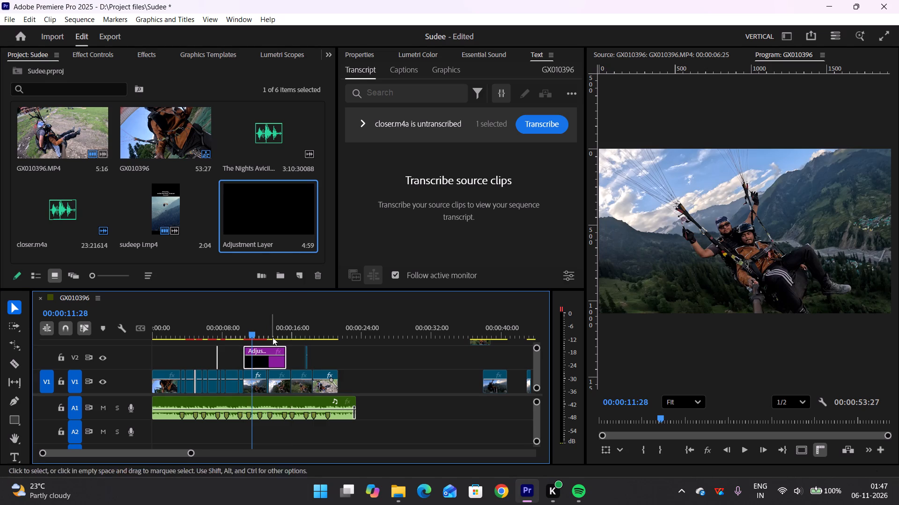
scroll(391, 139, "down", 2)
scroll(391, 139, "up", 4)
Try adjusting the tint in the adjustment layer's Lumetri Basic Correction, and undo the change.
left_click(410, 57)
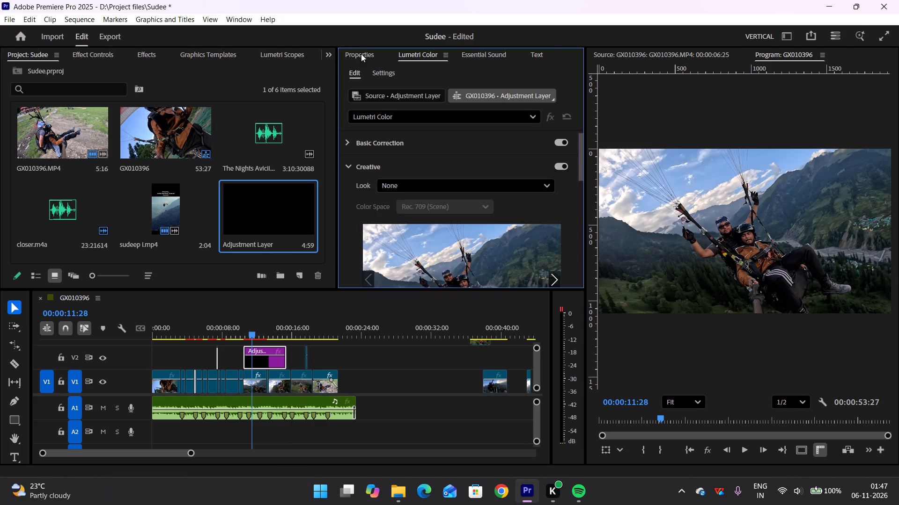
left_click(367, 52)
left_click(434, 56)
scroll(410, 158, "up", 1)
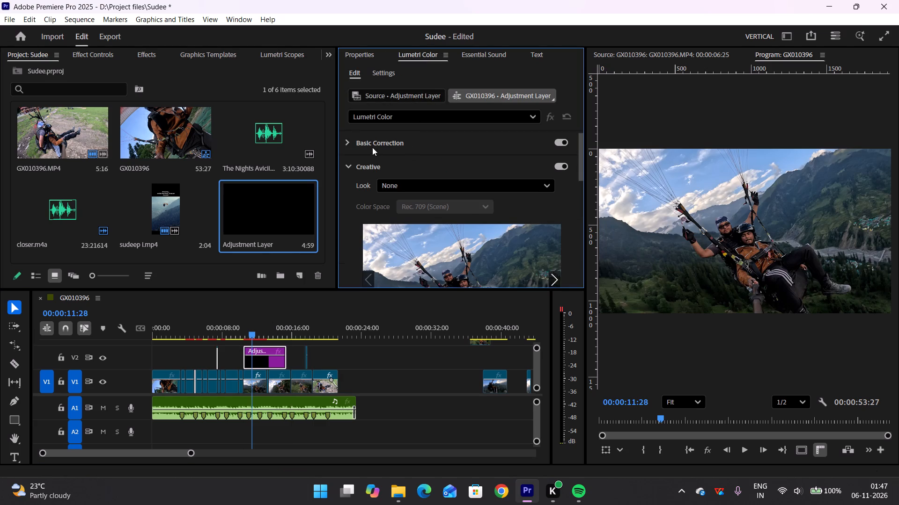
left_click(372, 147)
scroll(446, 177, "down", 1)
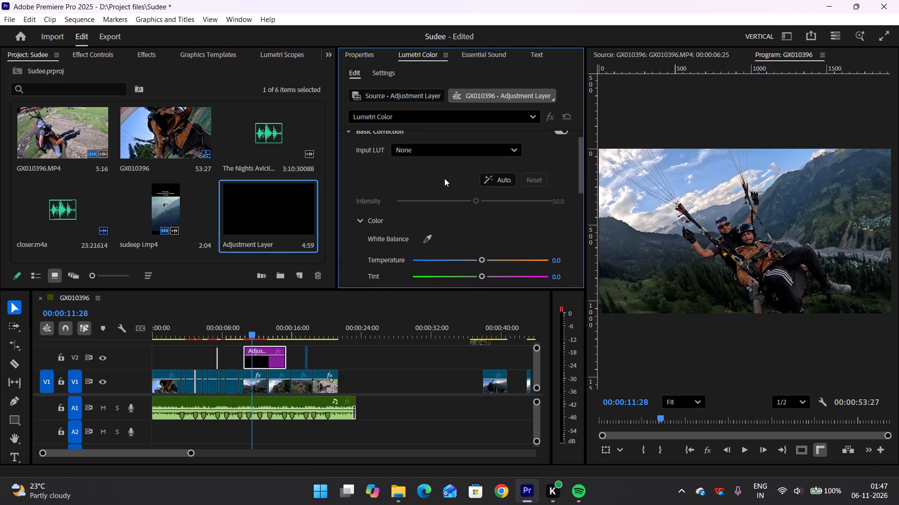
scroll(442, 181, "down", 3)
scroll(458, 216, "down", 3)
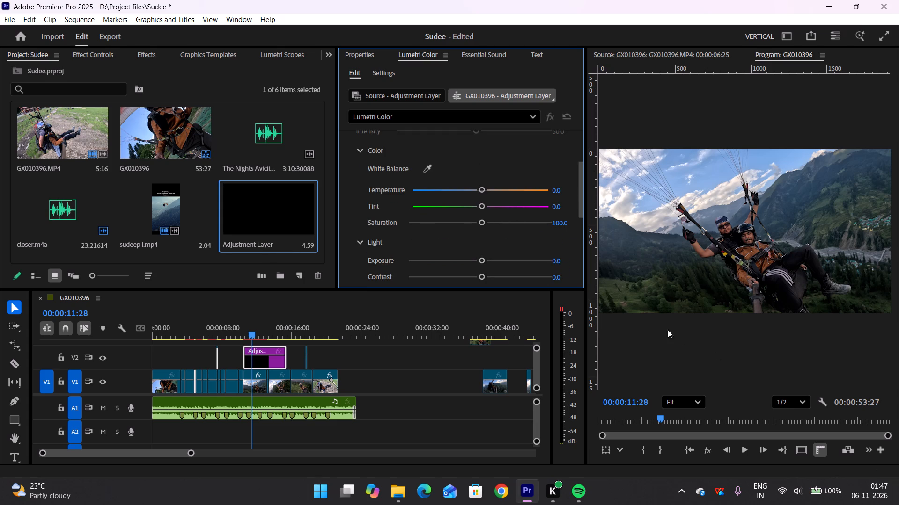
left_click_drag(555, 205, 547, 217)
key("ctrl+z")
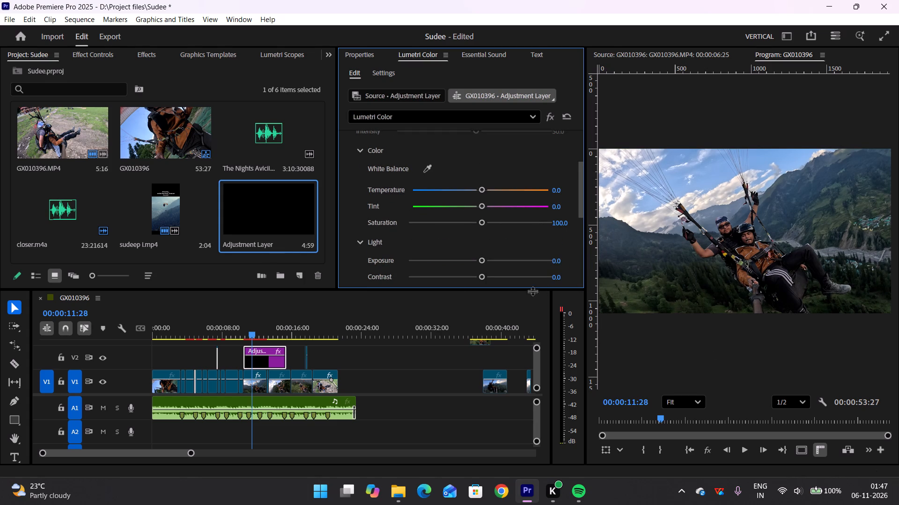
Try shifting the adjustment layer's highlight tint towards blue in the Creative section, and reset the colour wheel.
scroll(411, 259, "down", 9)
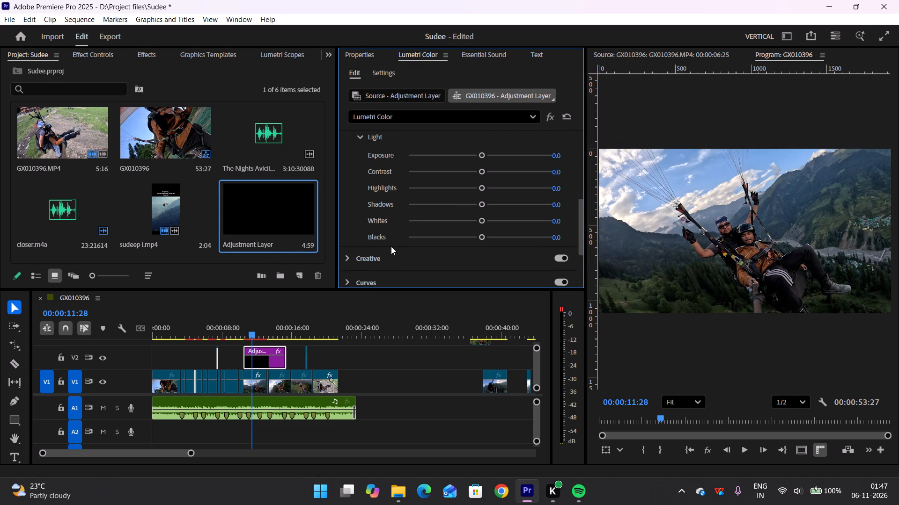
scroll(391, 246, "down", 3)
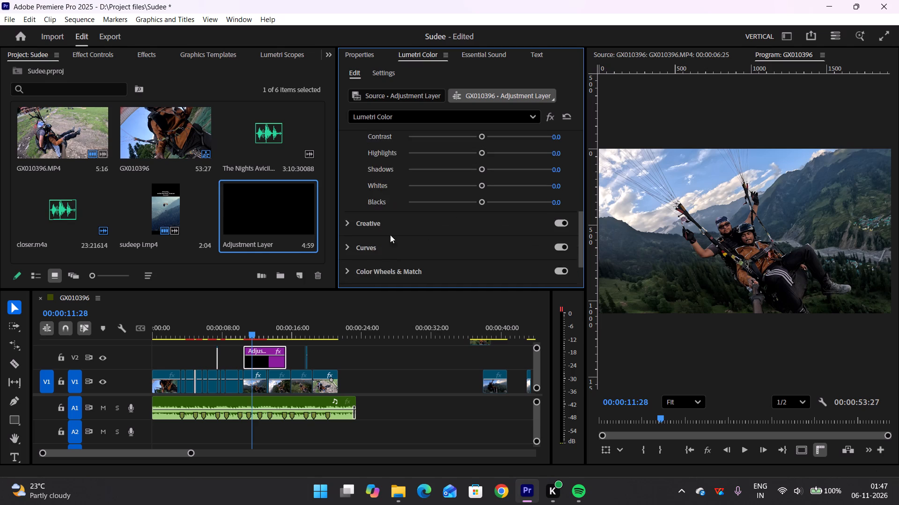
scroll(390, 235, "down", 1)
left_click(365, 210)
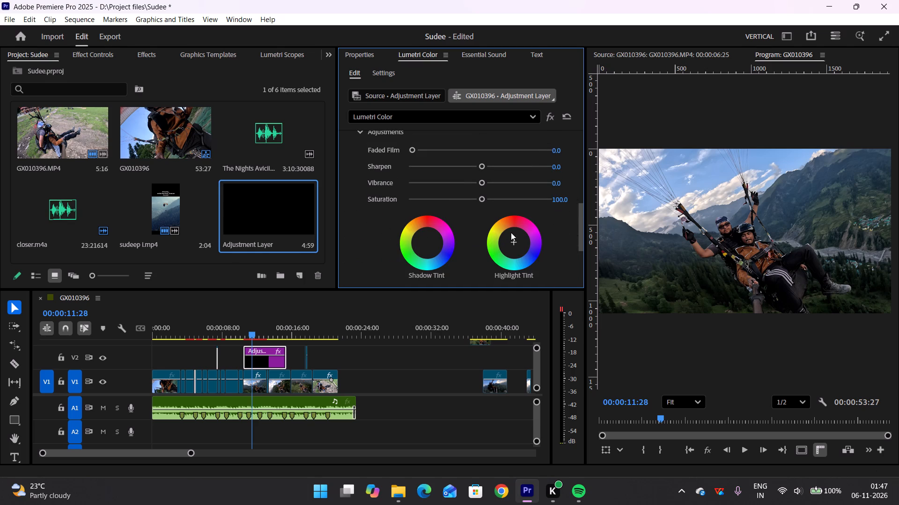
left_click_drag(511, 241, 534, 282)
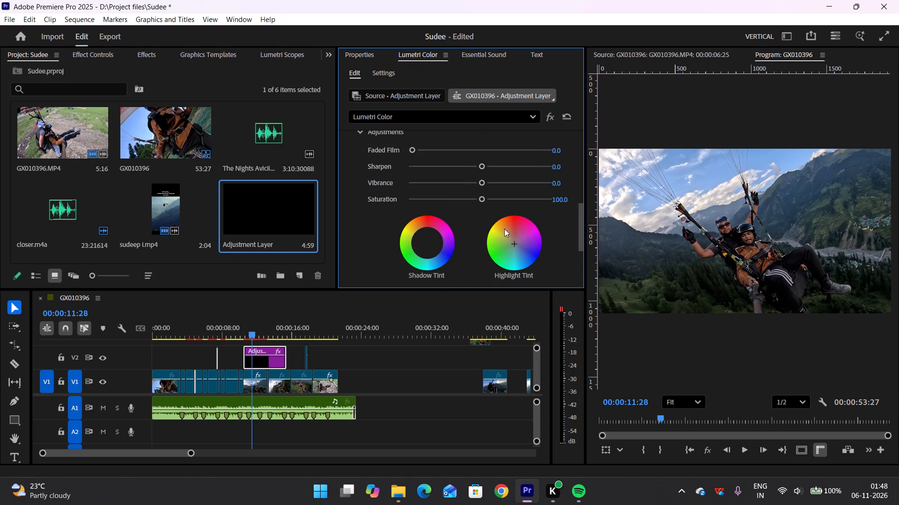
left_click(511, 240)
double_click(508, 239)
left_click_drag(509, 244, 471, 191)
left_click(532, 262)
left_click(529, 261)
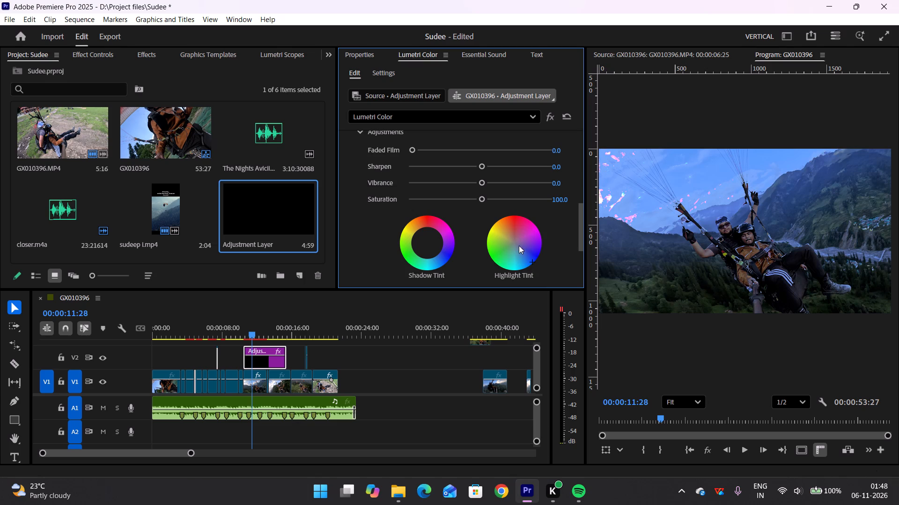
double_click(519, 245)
Add three control points to the adjustment layer's white RGB curve, in the highlights, midtones and shadows.
scroll(375, 228, "down", 8)
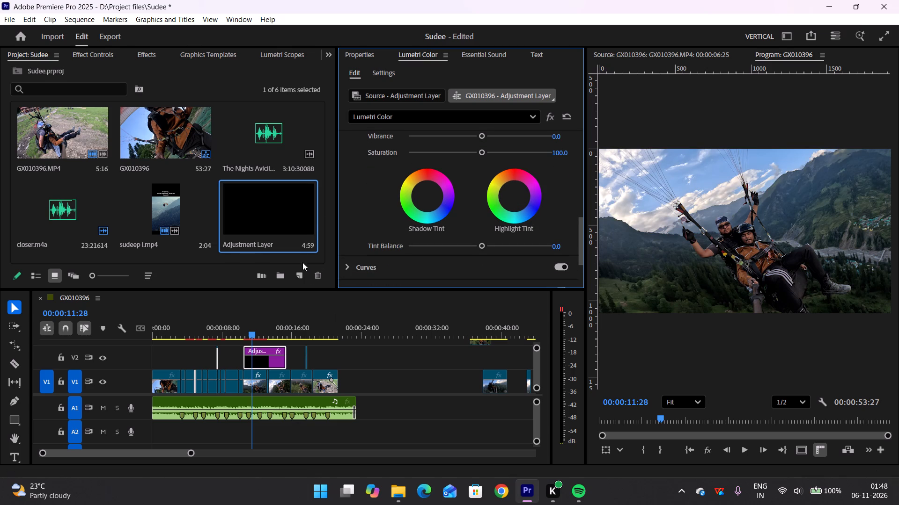
left_click(344, 266)
scroll(355, 168, "down", 3)
scroll(354, 174, "up", 2)
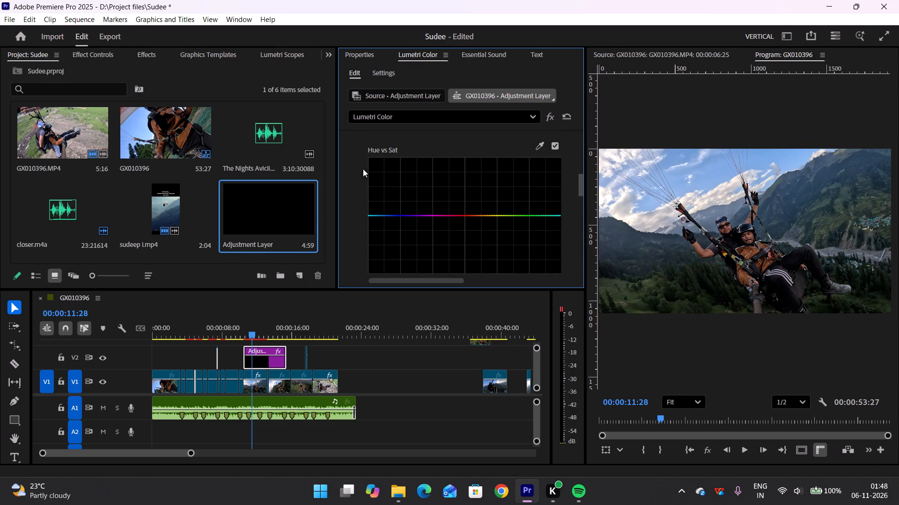
scroll(354, 176, "up", 4)
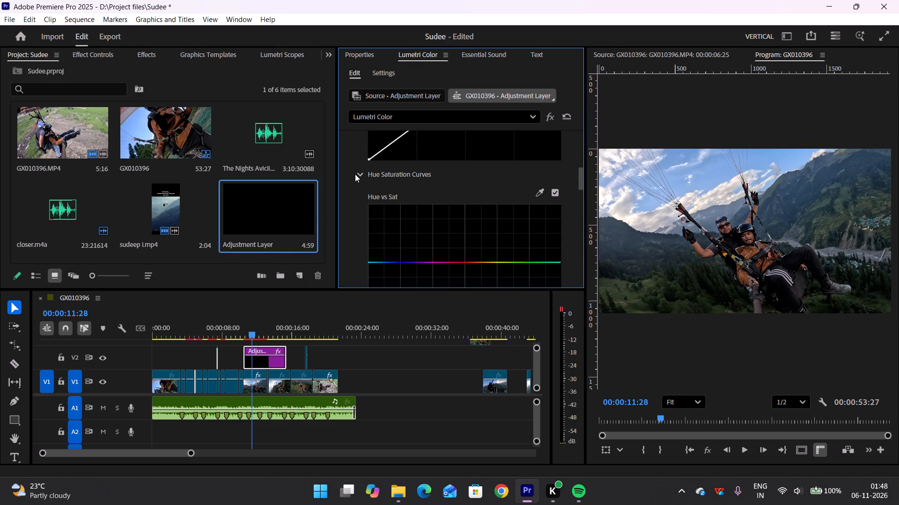
scroll(354, 179, "down", 2)
scroll(354, 180, "up", 7)
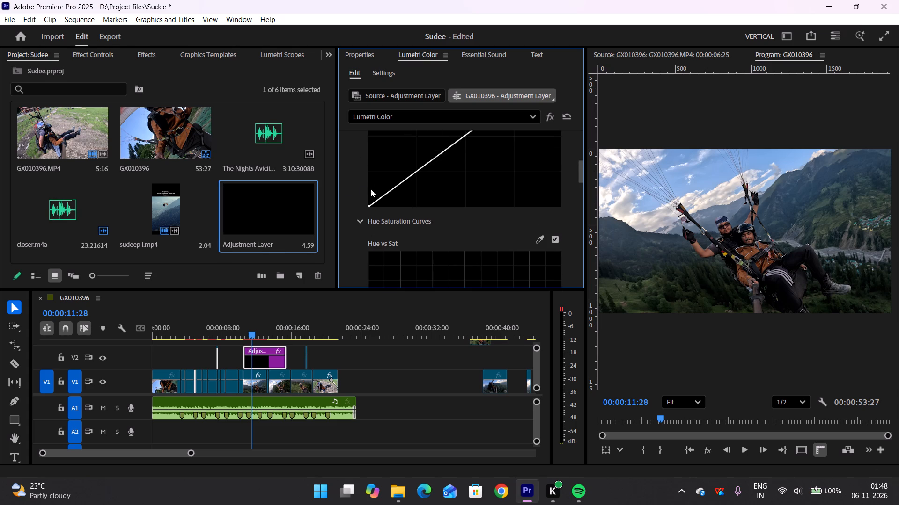
scroll(370, 189, "up", 4)
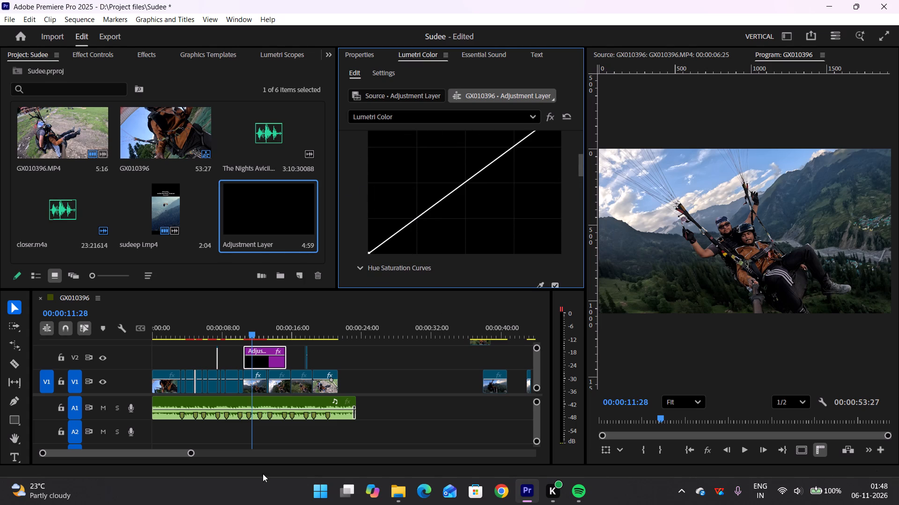
scroll(471, 187, "up", 2)
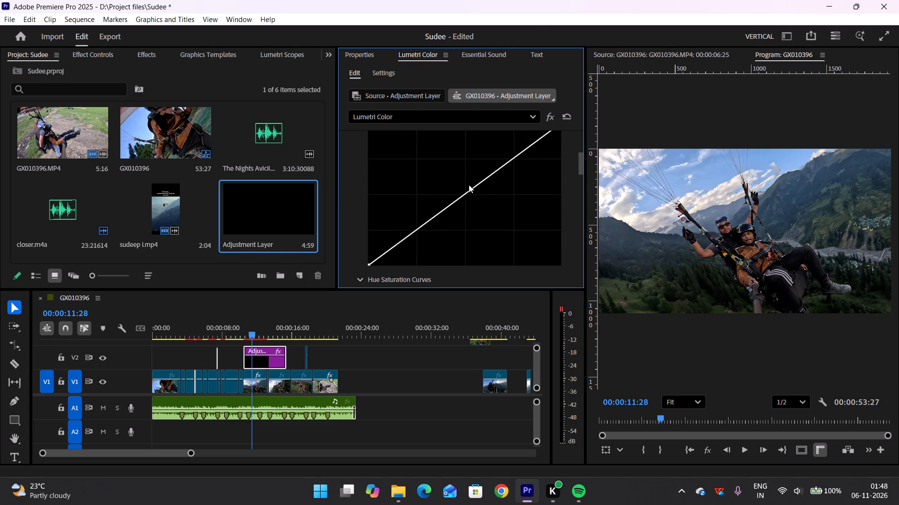
scroll(460, 204, "up", 2)
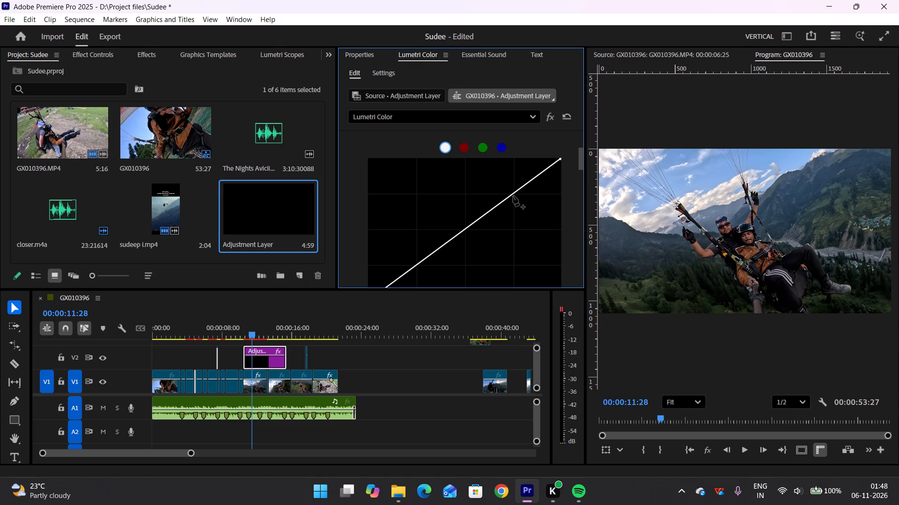
left_click(515, 195)
left_click(466, 231)
left_click(418, 267)
left_click_drag(418, 266, 418, 267)
Shape the RGB curve by raising the shadow point slightly, lowering the midtone point slightly and lifting the highlight point.
left_click_drag(418, 267, 411, 265)
left_click_drag(464, 231, 467, 234)
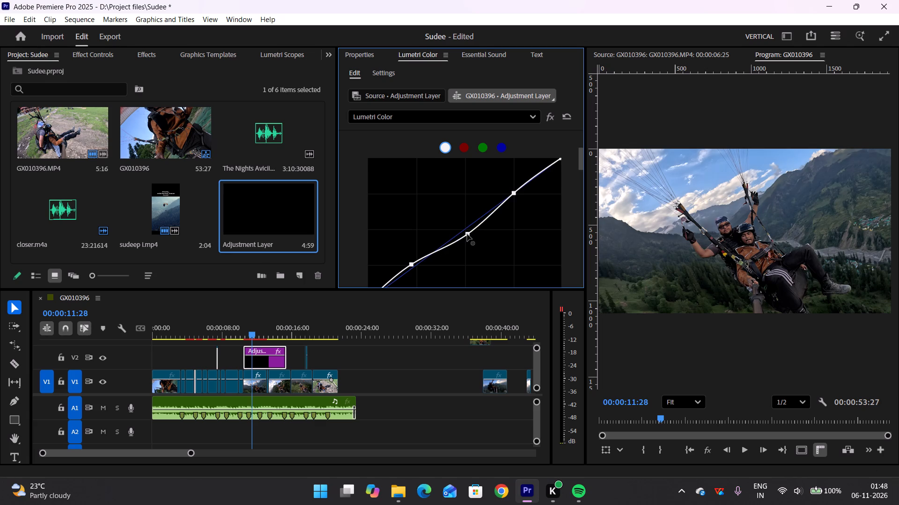
left_click_drag(467, 234, 470, 238)
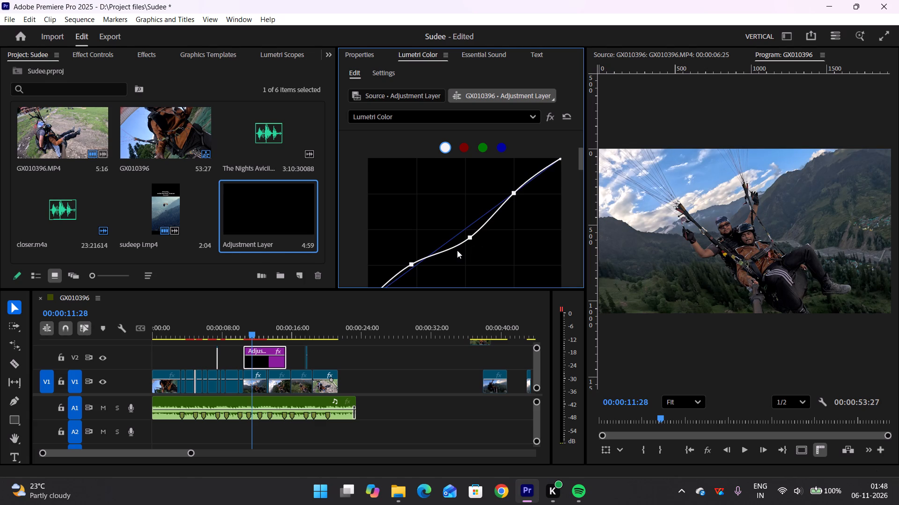
key("ctrl+z")
left_click(466, 228)
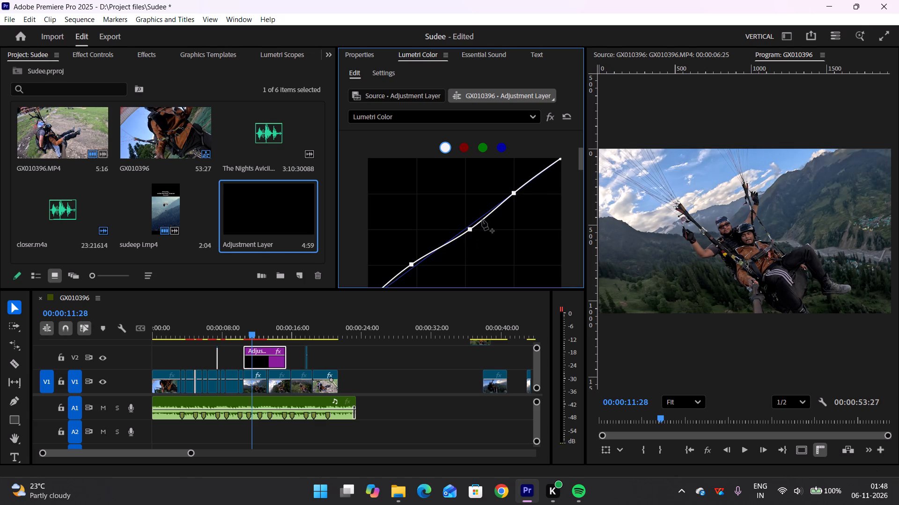
left_click(516, 193)
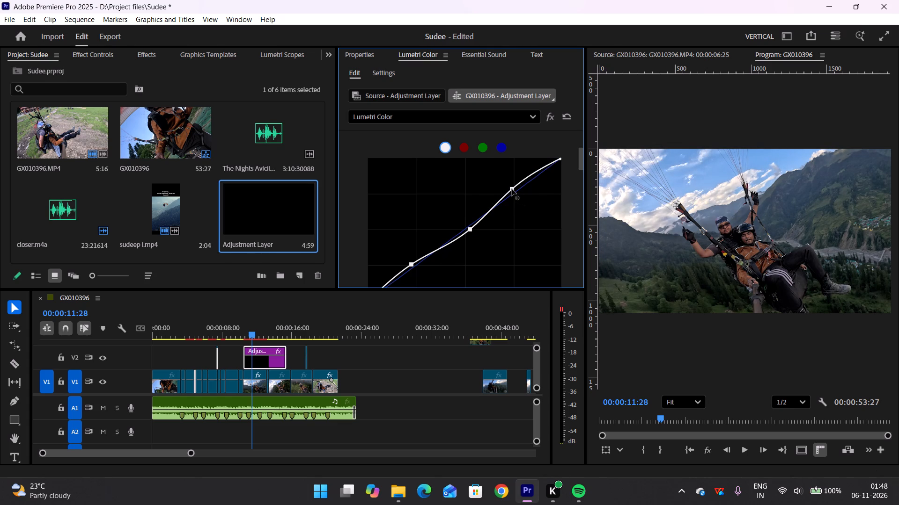
Sample the blue sky for the Hue vs Hue curve and raise its middle point slightly to shift the sky's hue.
scroll(513, 229, "down", 3)
scroll(511, 228, "up", 1)
scroll(510, 226, "down", 1)
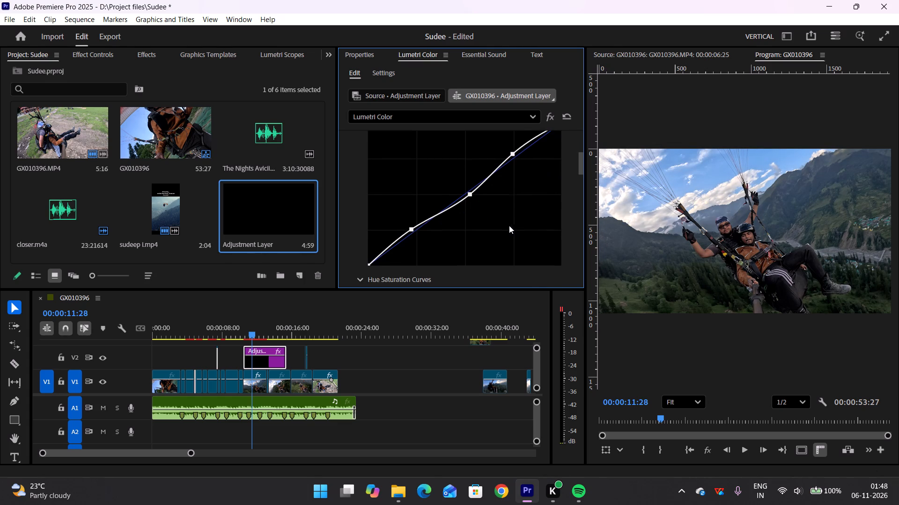
scroll(509, 225, "down", 5)
scroll(457, 194, "down", 2)
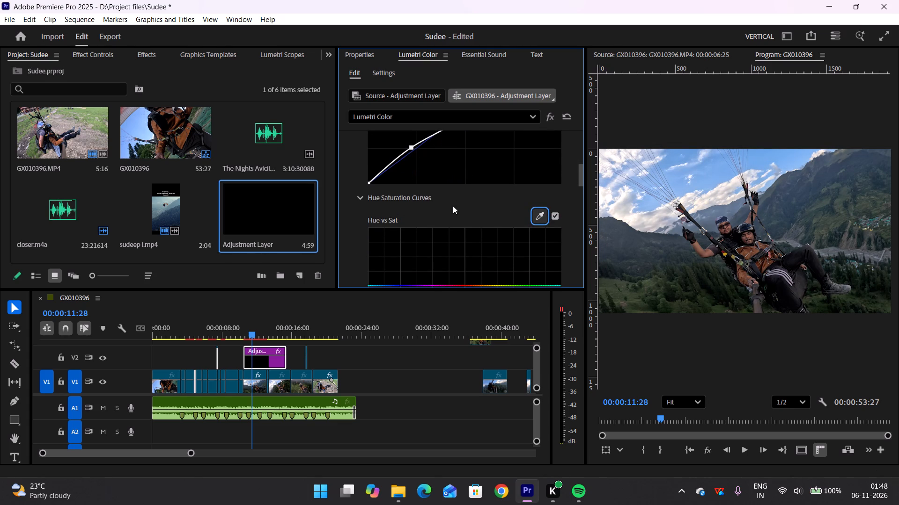
scroll(420, 202, "down", 9)
scroll(427, 164, "down", 3)
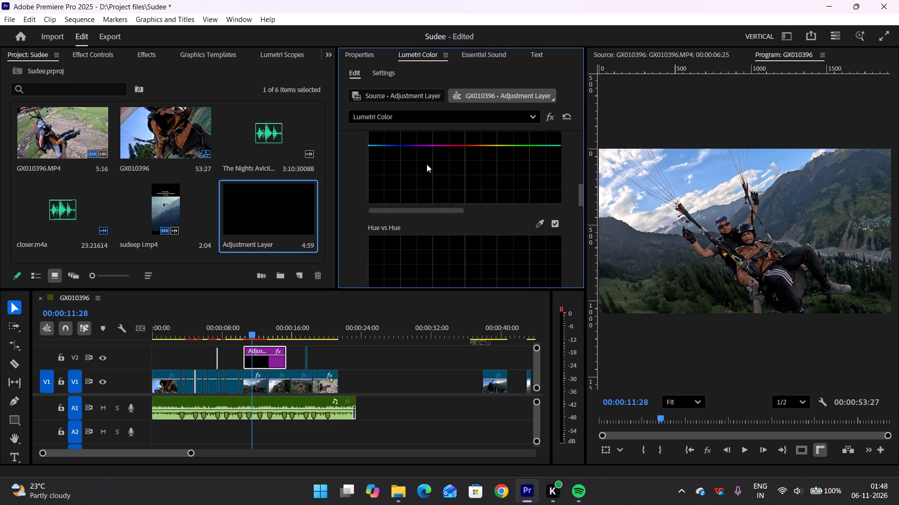
scroll(427, 163, "up", 1)
scroll(435, 154, "down", 5)
left_click(543, 175)
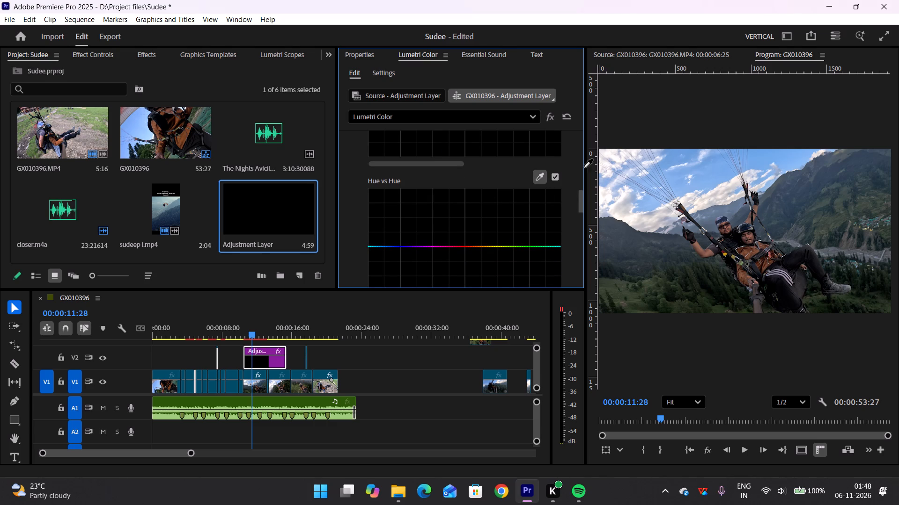
left_click(766, 152)
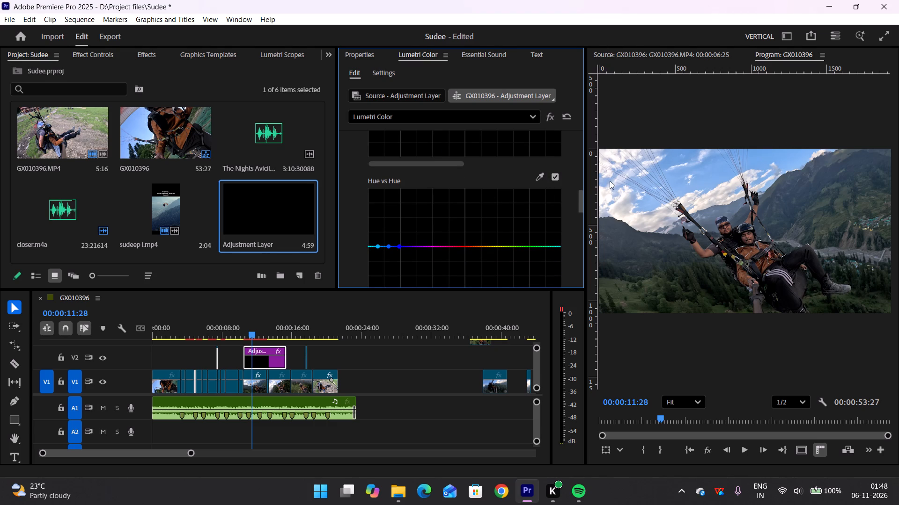
left_click_drag(391, 246, 384, 248)
left_click_drag(384, 248, 384, 243)
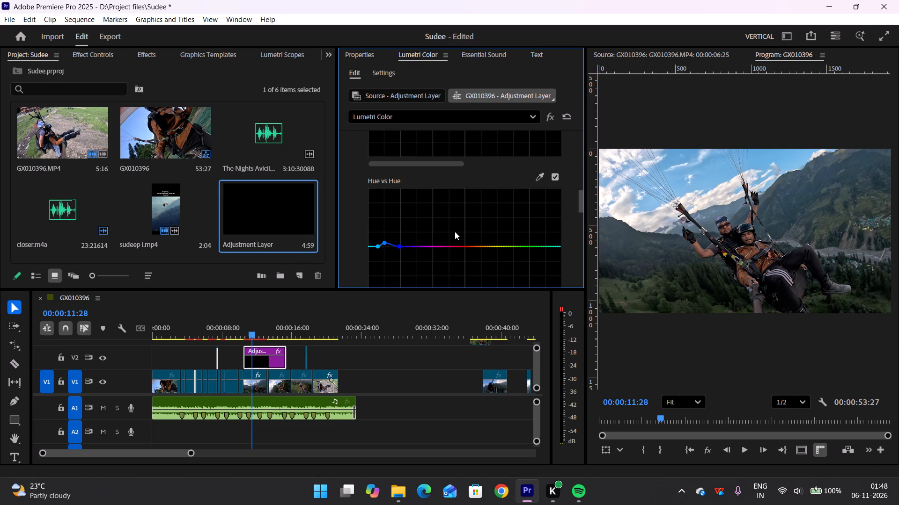
Look over the Hue vs Hue and Hue vs Luma curves alongside the graded frame.
scroll(469, 196, "down", 6)
scroll(467, 195, "up", 1)
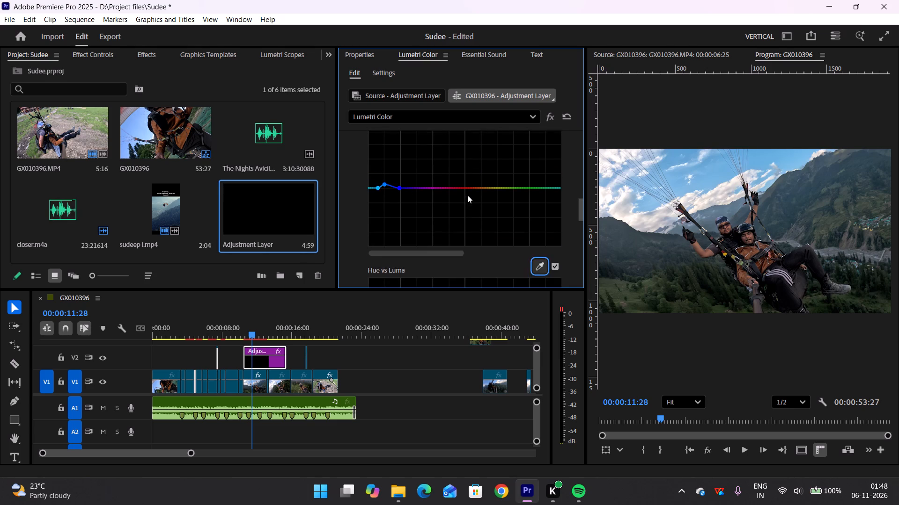
scroll(467, 195, "down", 1)
scroll(467, 195, "up", 1)
scroll(467, 195, "down", 2)
scroll(467, 195, "up", 1)
scroll(467, 195, "down", 3)
scroll(467, 195, "up", 5)
scroll(515, 151, "up", 2)
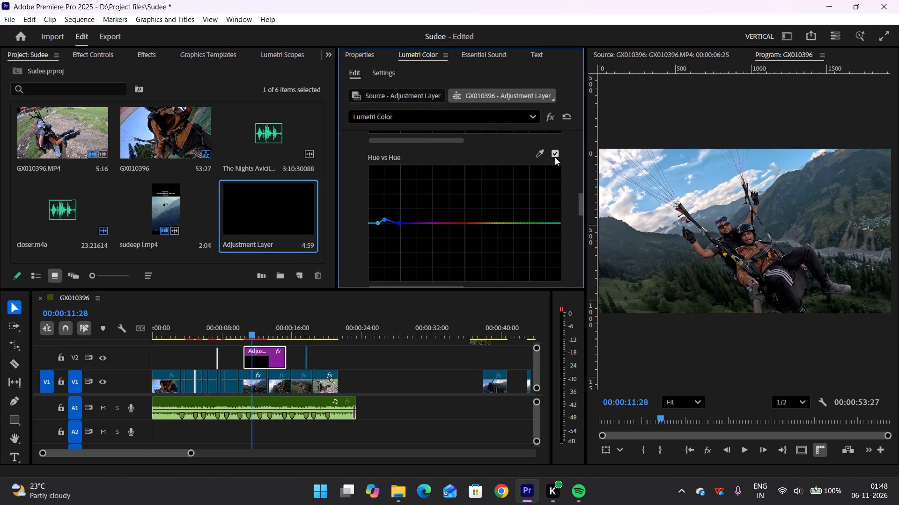
Sample the green trees in the lower frame for the Hue vs Hue curve and lower the new middle point slightly.
left_click(543, 152)
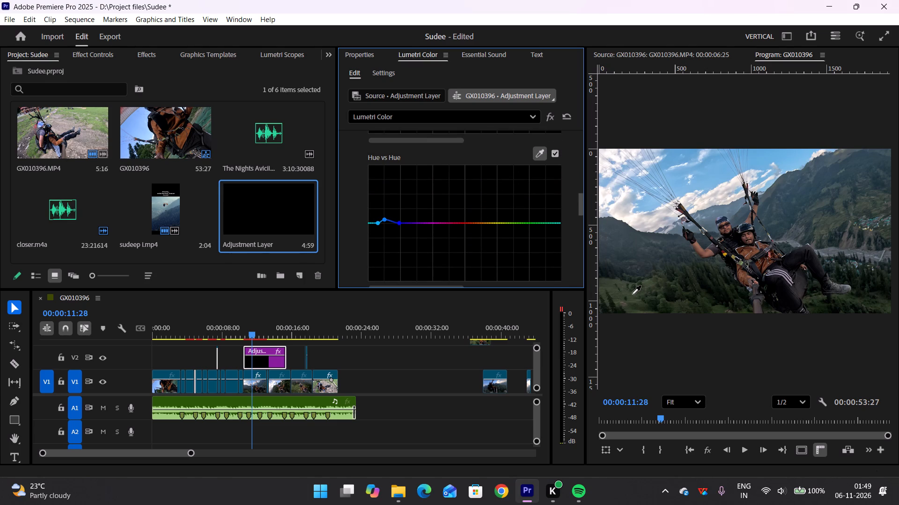
left_click(632, 295)
left_click_drag(518, 225, 518, 232)
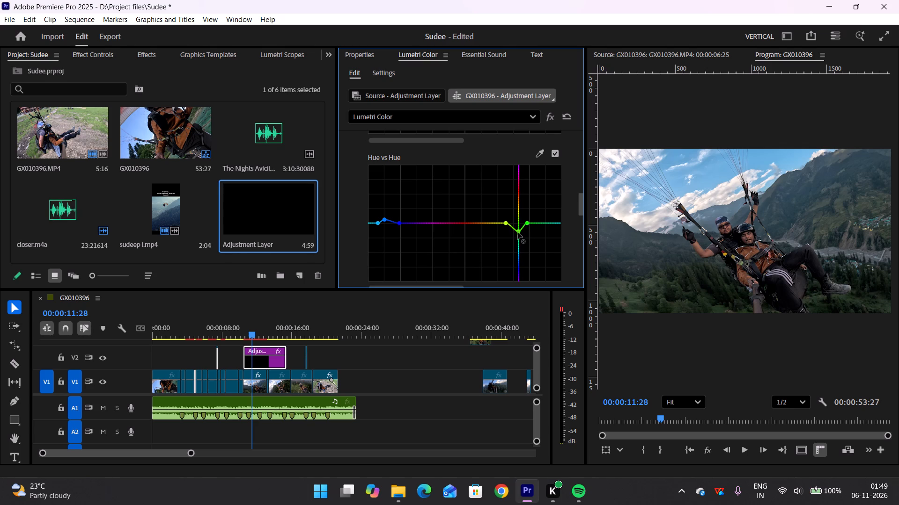
left_click_drag(518, 232, 513, 228)
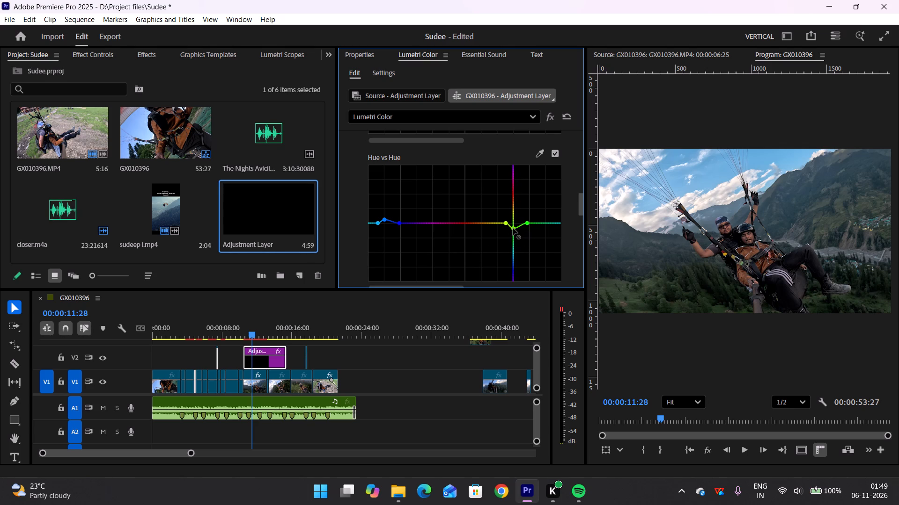
left_click_drag(513, 228, 515, 231)
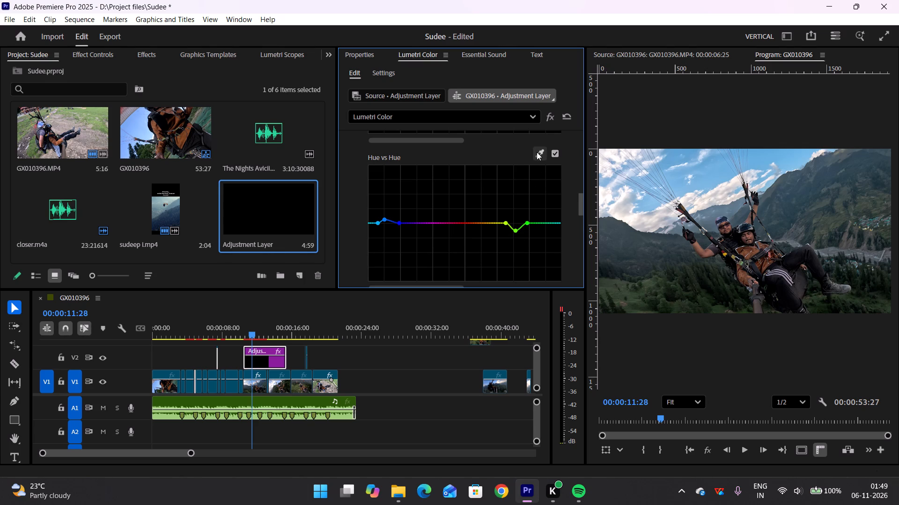
Sample the green mountainside for the Hue vs Hue curve and raise the new middle point slightly above the line.
left_click(537, 152)
left_click(842, 216)
left_click_drag(535, 225, 536, 220)
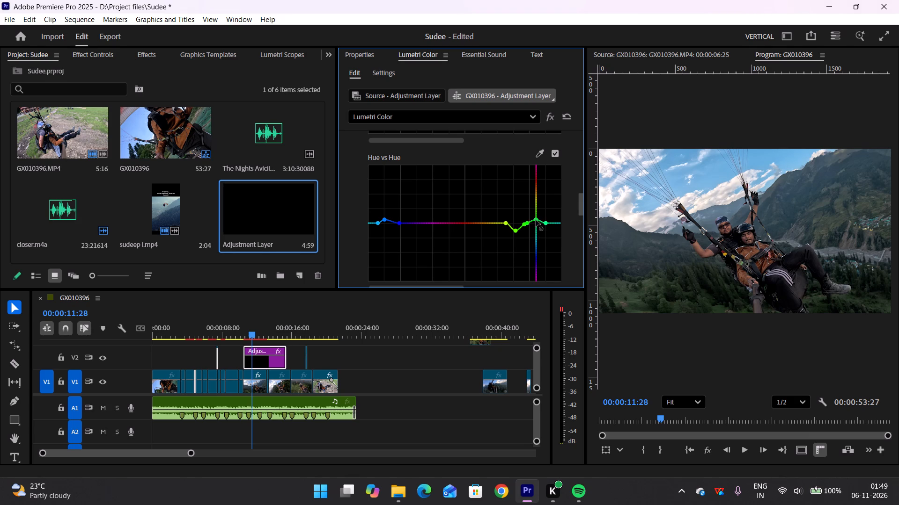
left_click_drag(536, 220, 536, 231)
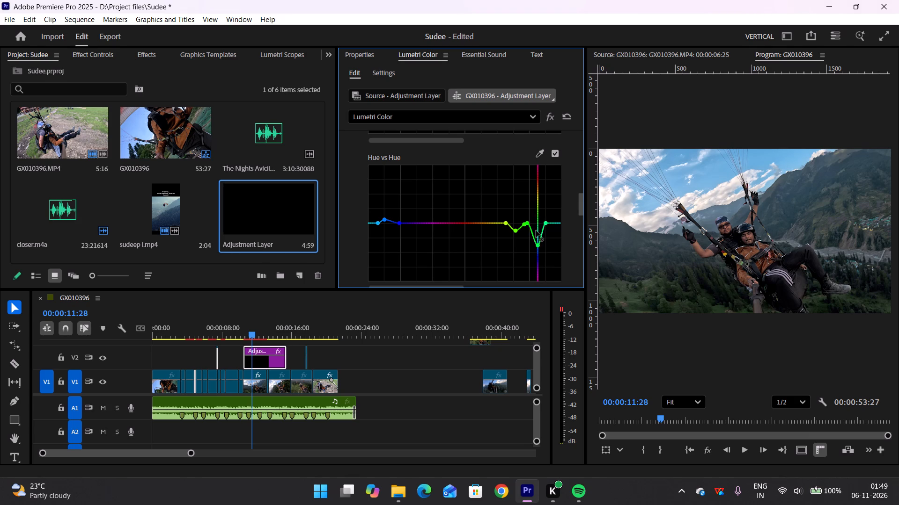
left_click_drag(536, 231, 541, 216)
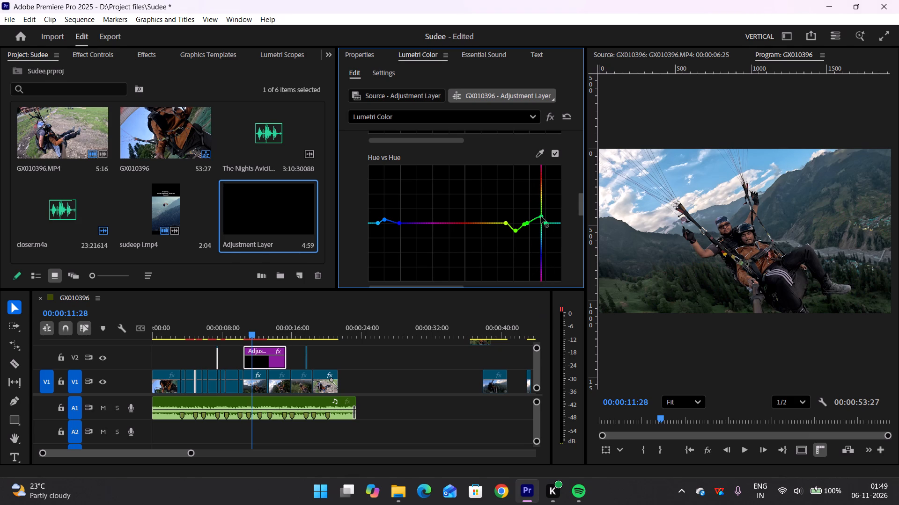
left_click_drag(541, 216, 537, 214)
Sample the green trees for the Hue vs Sat curve and raise the middle point to boost their saturation.
scroll(465, 184, "up", 14)
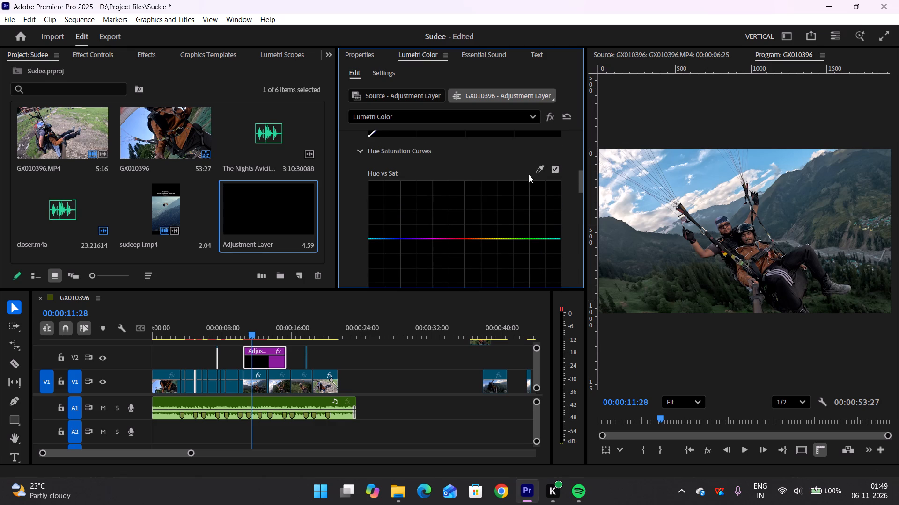
left_click(540, 163)
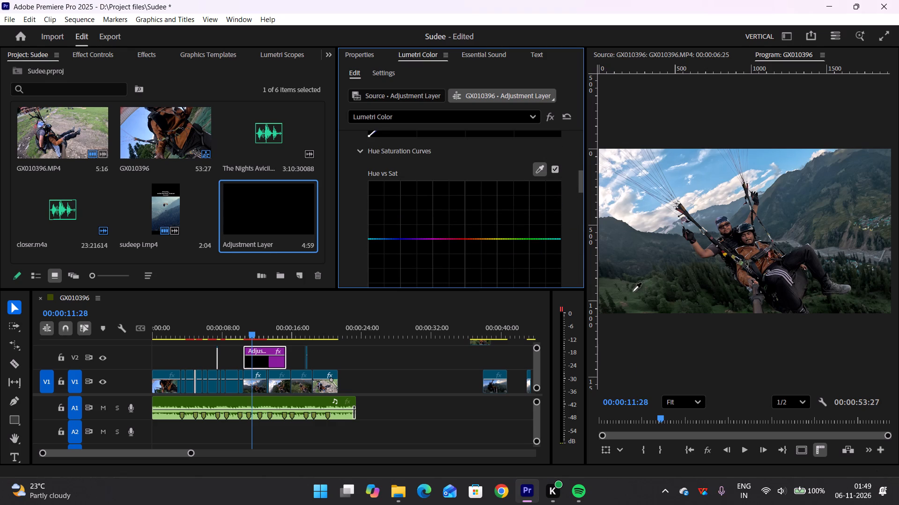
left_click(630, 294)
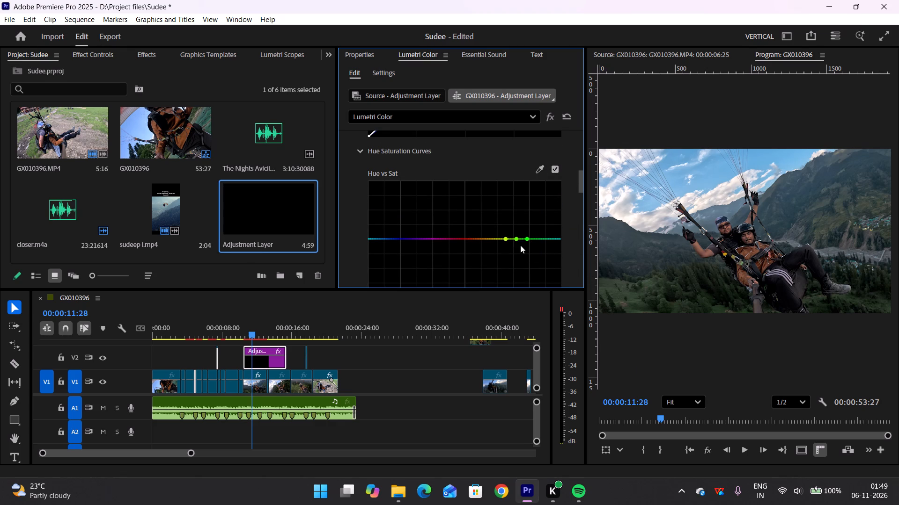
left_click_drag(516, 237, 516, 222)
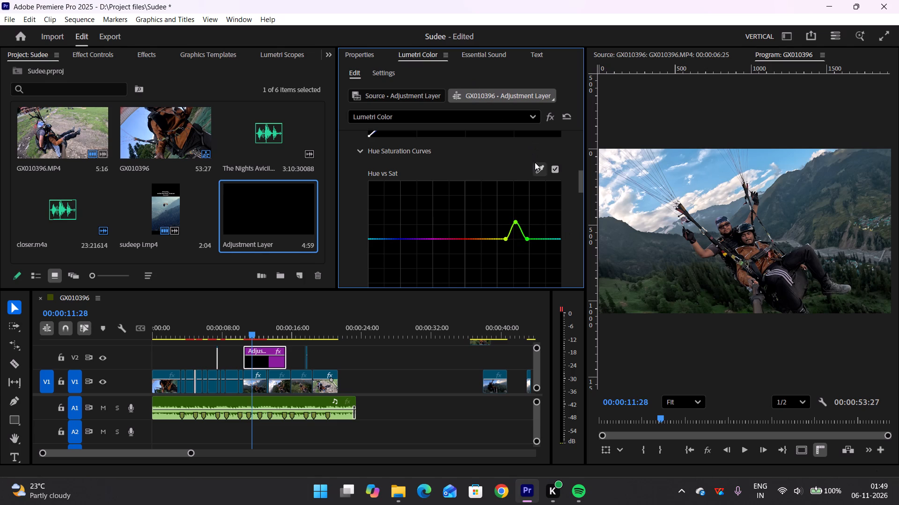
Sample the mountainside for the Hue vs Sat curve and raise its middle point to about the height of the trees' peak.
left_click(535, 162)
left_click(839, 216)
left_click_drag(542, 241, 547, 234)
left_click_drag(547, 234, 543, 218)
Sample the blue sky for the Hue vs Sat curve and raise its middle point very slightly.
scroll(432, 232, "up", 1)
scroll(427, 227, "down", 2)
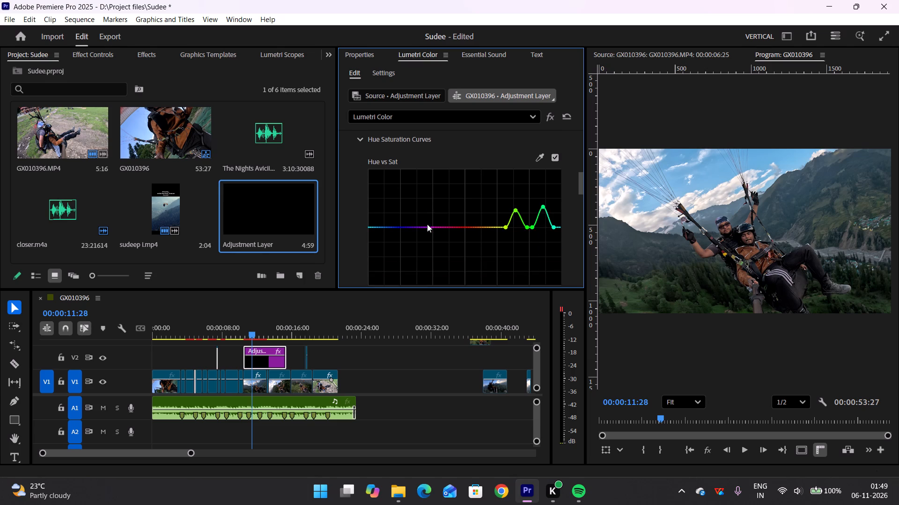
scroll(427, 224, "up", 2)
left_click(534, 180)
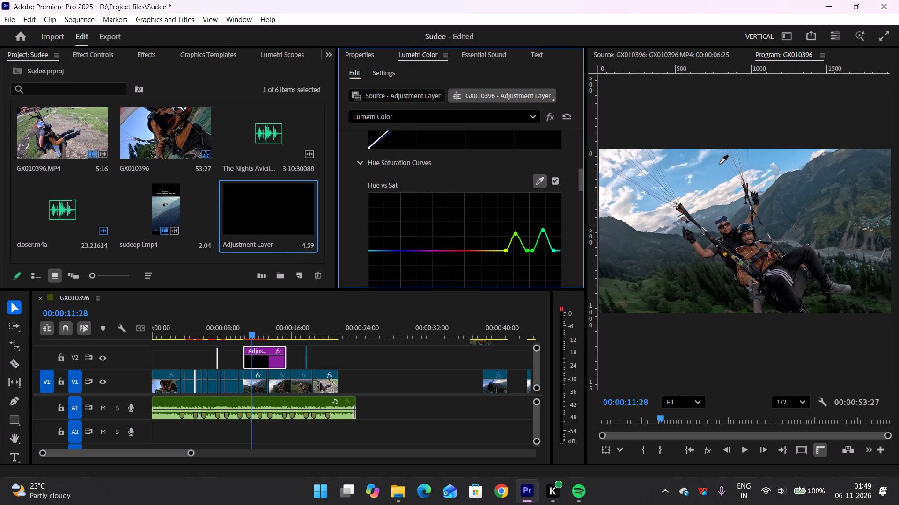
left_click(719, 164)
left_click_drag(390, 252, 390, 239)
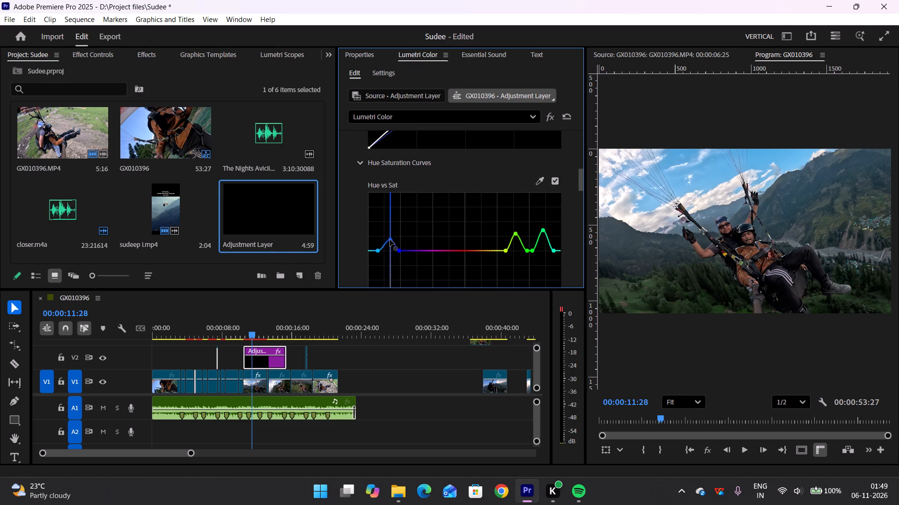
left_click_drag(390, 239, 385, 248)
Sample the orange-red tone on the paragliders for the Hue vs Luma curve and raise its middle point slightly toward orange.
scroll(486, 215, "down", 5)
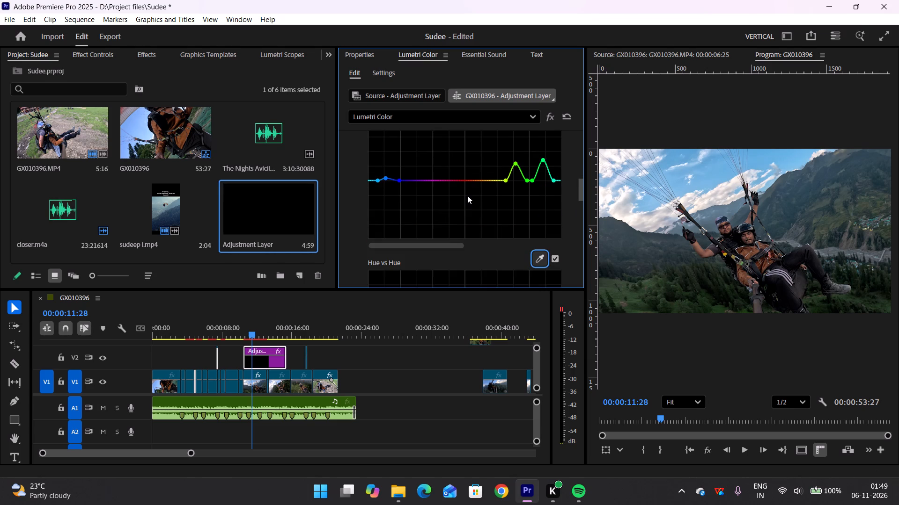
scroll(467, 195, "down", 3)
scroll(465, 195, "up", 2)
scroll(465, 194, "down", 12)
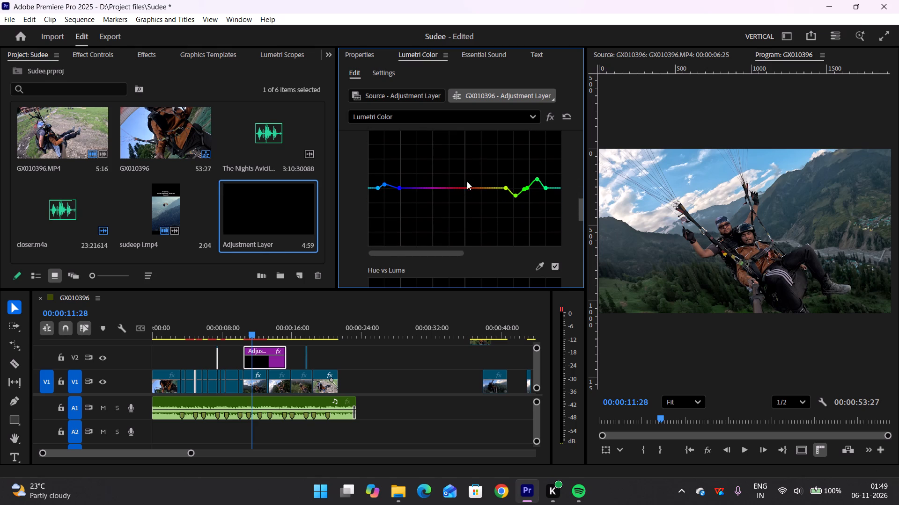
scroll(470, 179, "down", 9)
left_click(536, 161)
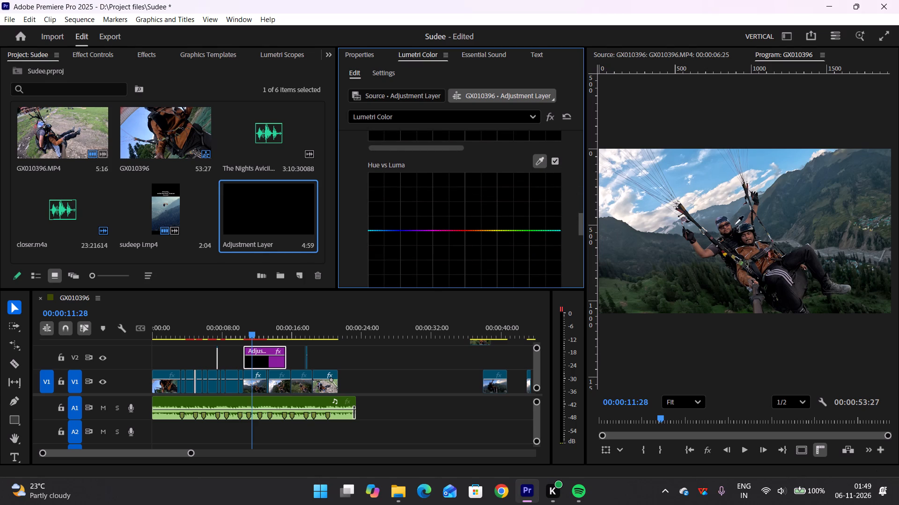
left_click(704, 252)
left_click_drag(471, 231, 472, 232)
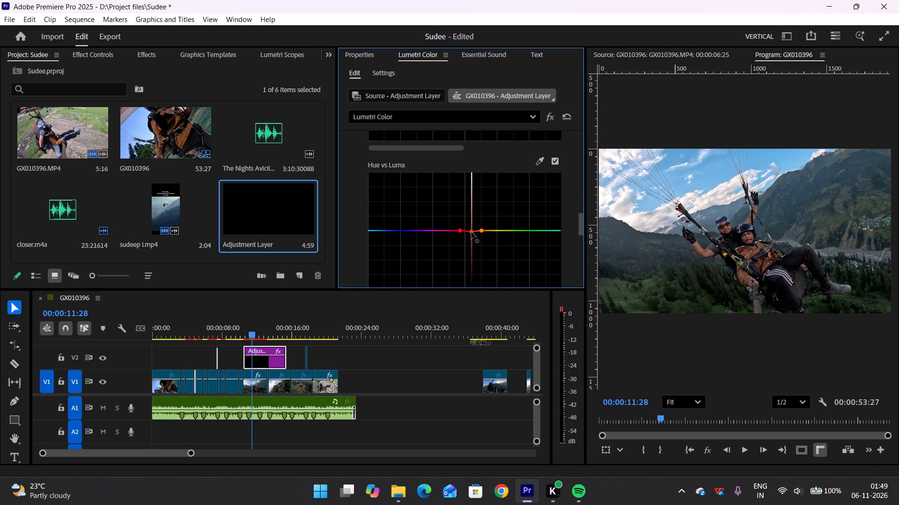
left_click_drag(472, 232, 477, 226)
Open the Color Wheels & Match section to reach the Shadows, Midtones and Highlights wheels.
scroll(493, 209, "up", 2)
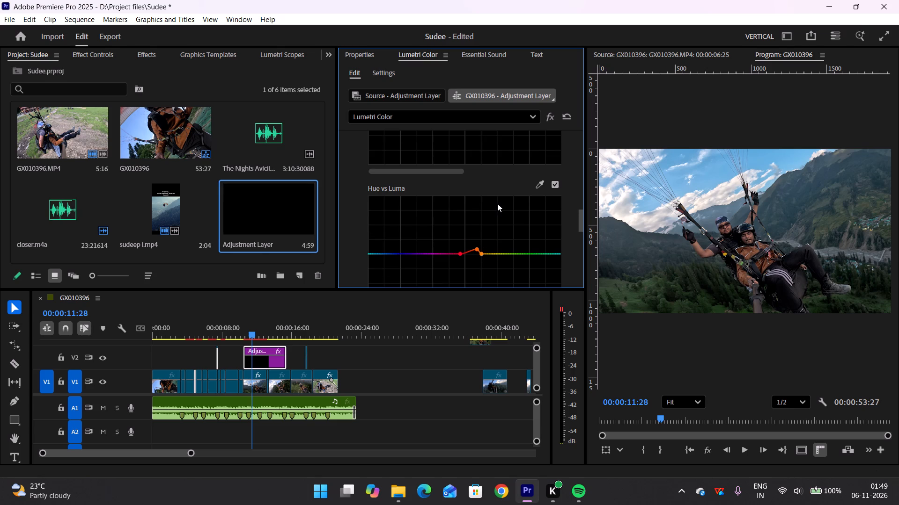
scroll(497, 202, "down", 5)
scroll(497, 202, "up", 6)
scroll(497, 202, "down", 7)
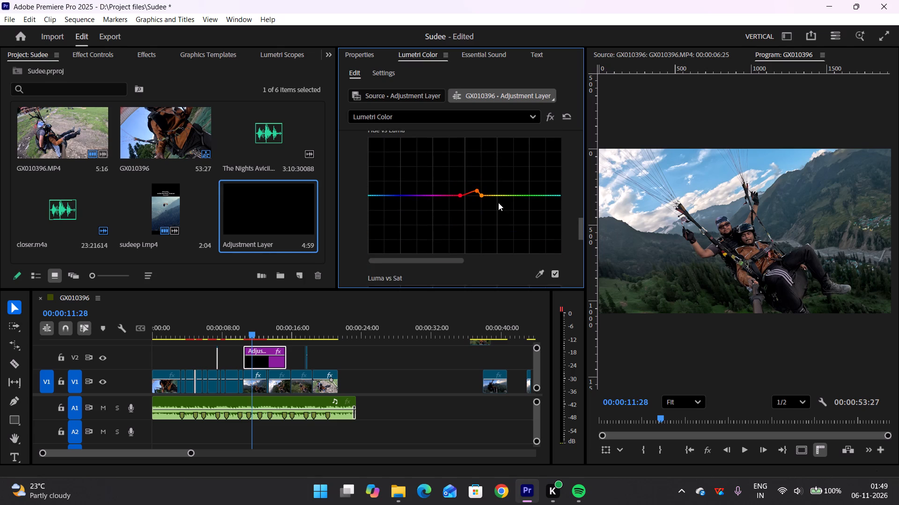
scroll(498, 202, "down", 20)
scroll(498, 202, "down", 8)
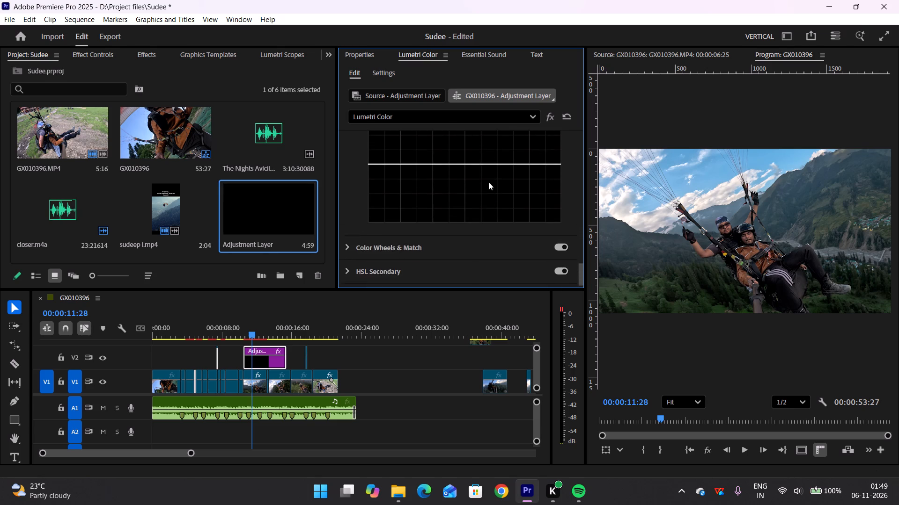
scroll(488, 182, "down", 6)
scroll(400, 177, "up", 3)
scroll(409, 169, "down", 4)
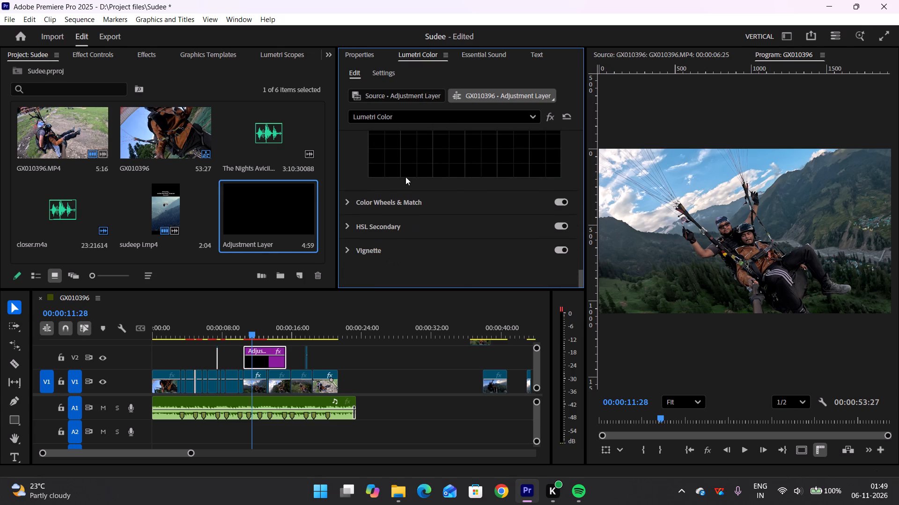
scroll(405, 177, "down", 2)
left_click(355, 203)
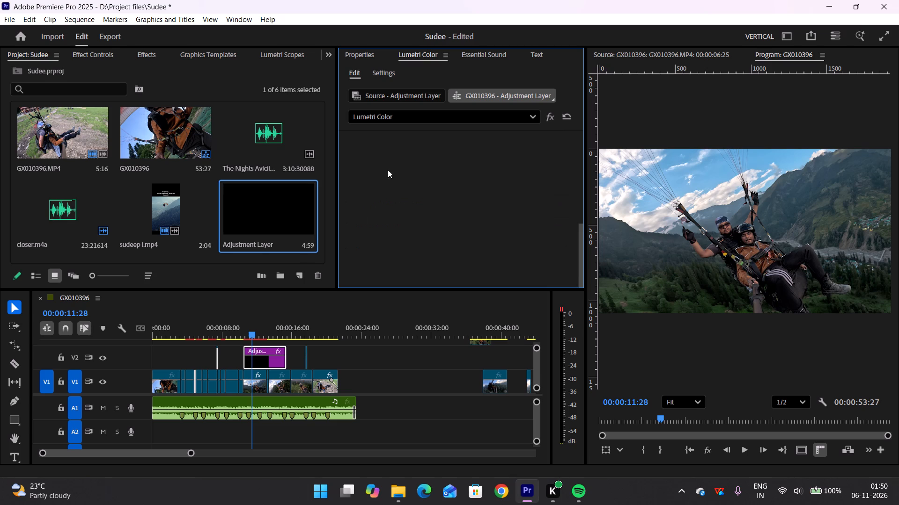
scroll(388, 169, "up", 3)
scroll(393, 167, "down", 3)
scroll(413, 158, "up", 3)
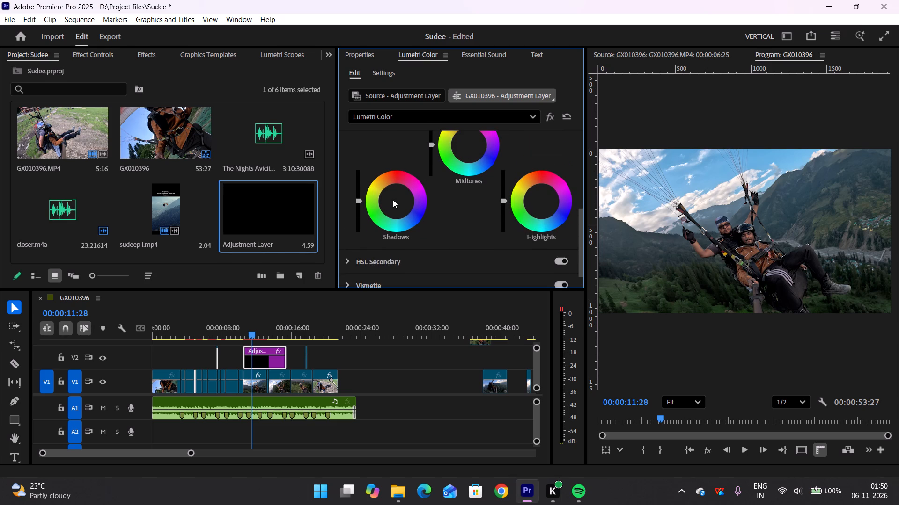
scroll(393, 198, "up", 3)
scroll(391, 244, "up", 1)
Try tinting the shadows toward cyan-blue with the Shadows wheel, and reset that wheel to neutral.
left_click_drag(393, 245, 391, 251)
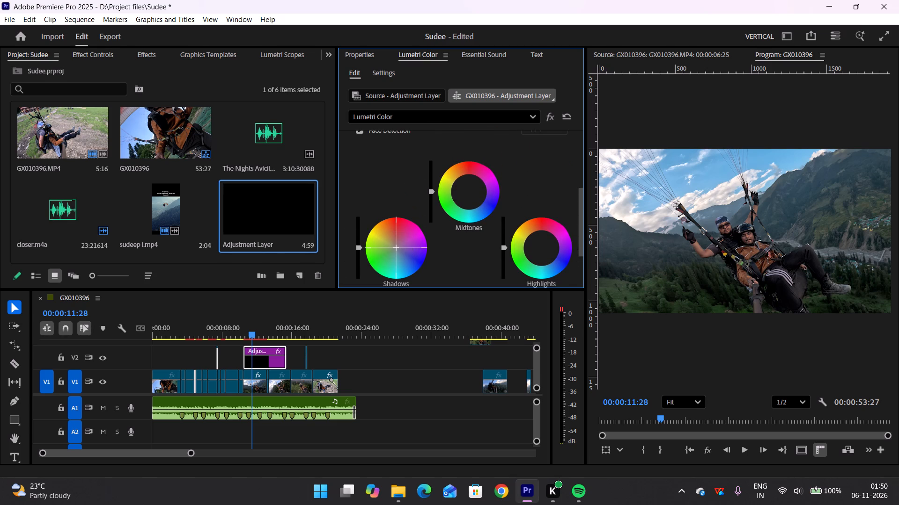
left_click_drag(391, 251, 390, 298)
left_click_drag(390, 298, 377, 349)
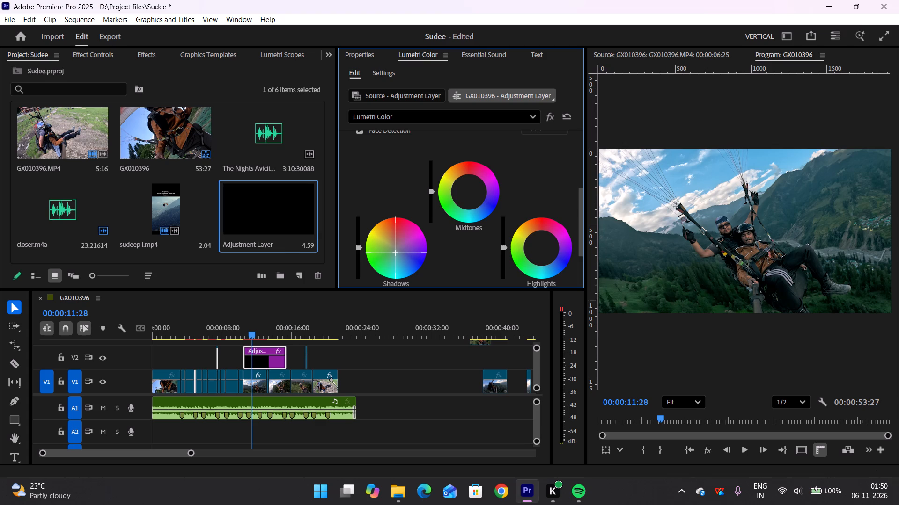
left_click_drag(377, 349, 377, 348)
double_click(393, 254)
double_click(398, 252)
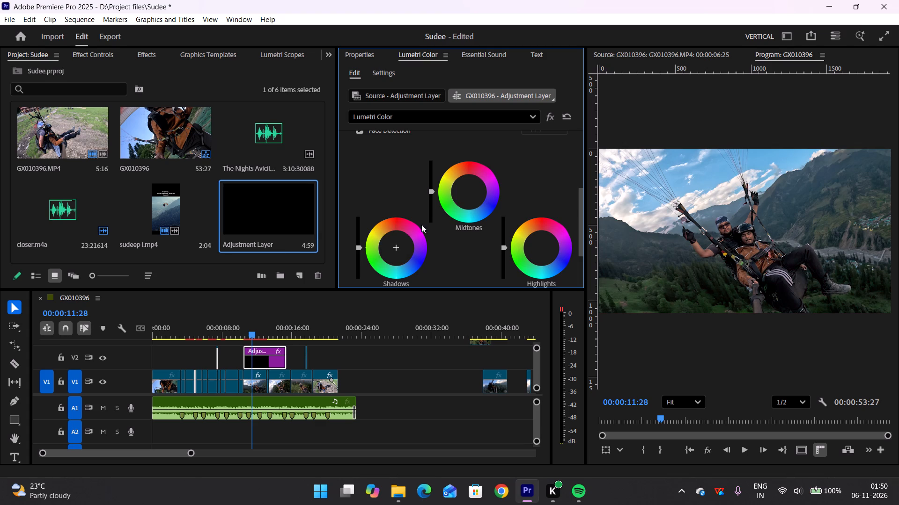
Tint the shadows subtly toward cyan-blue by moving the Shadows wheel's point slightly off centre.
left_click_drag(397, 246, 392, 255)
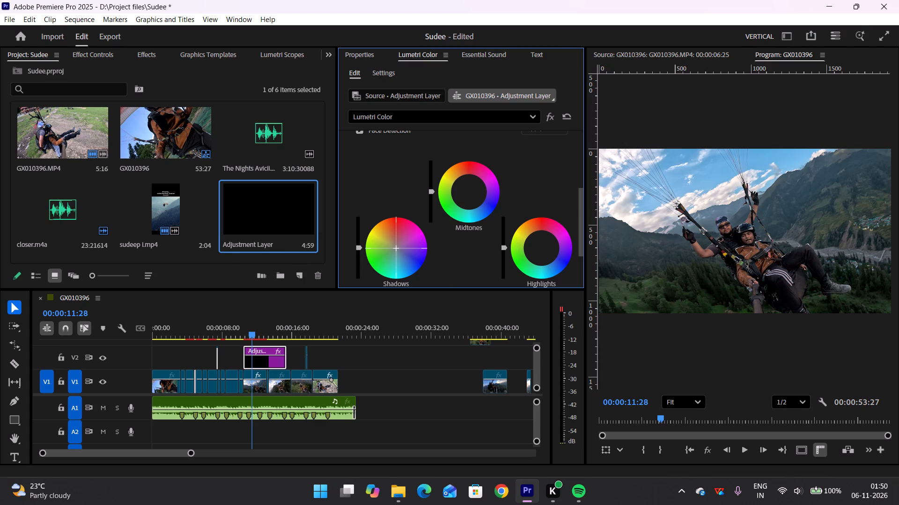
left_click_drag(392, 255, 380, 303)
left_click_drag(380, 303, 377, 296)
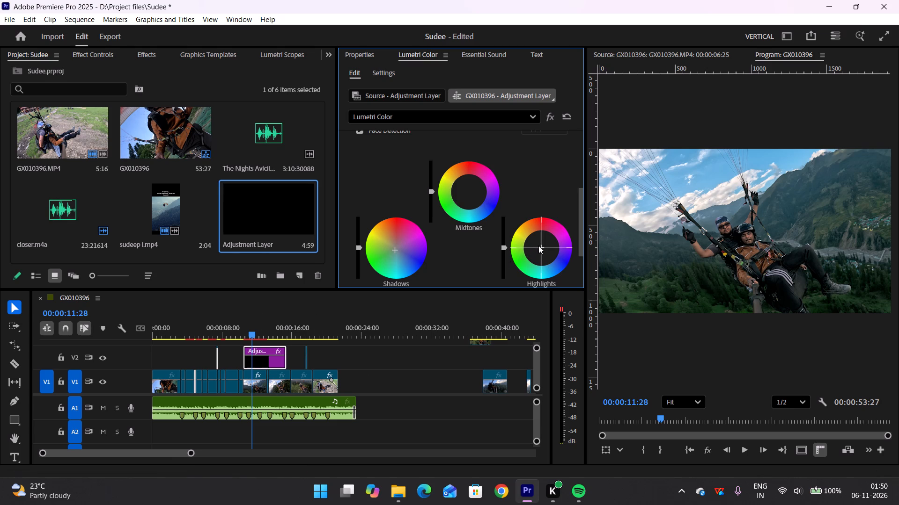
Adjust the Highlights wheel on the adjustment layer, leaving its point just barely off centre for a very subtle tint.
left_click_drag(538, 245, 595, 319)
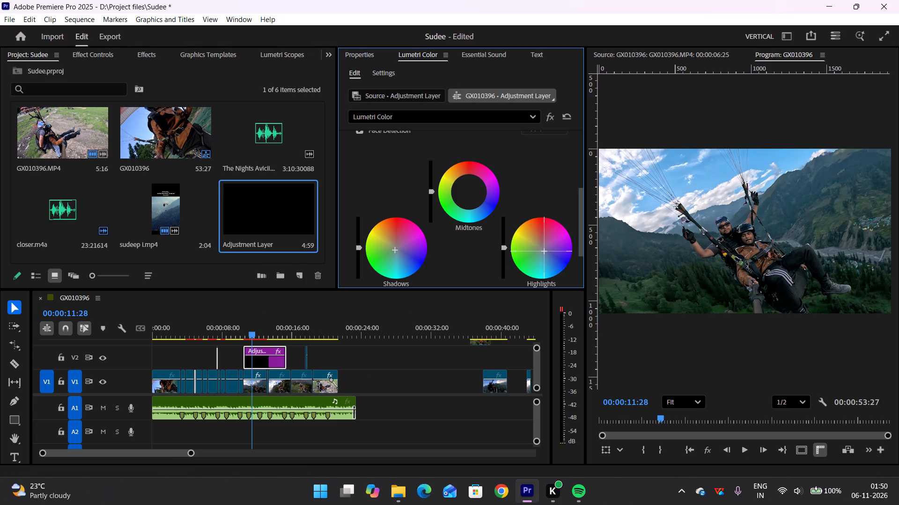
left_click_drag(595, 319, 522, 183)
left_click_drag(522, 183, 554, 220)
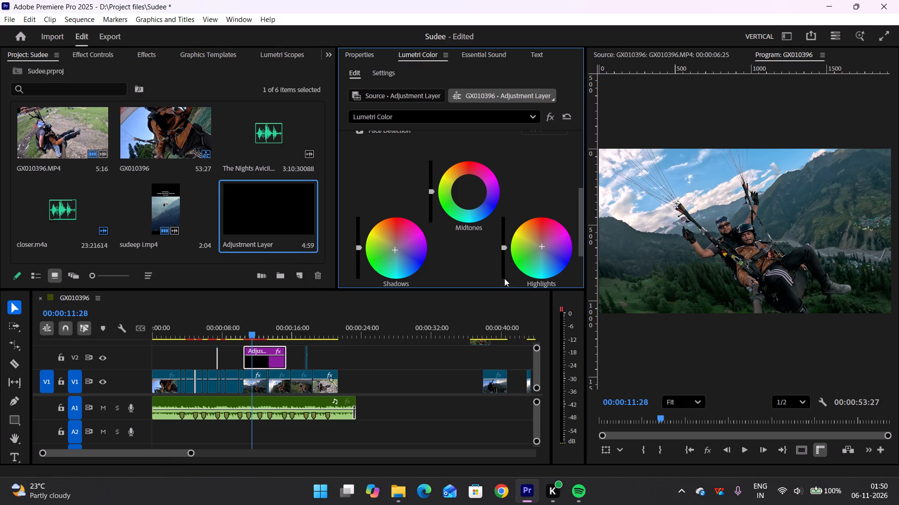
Move the adjustment layer to the start of the sequence on V3 and extend it to the end of the last edited clip.
key("Tab")
key("grave")
key("grave")
key("grave")
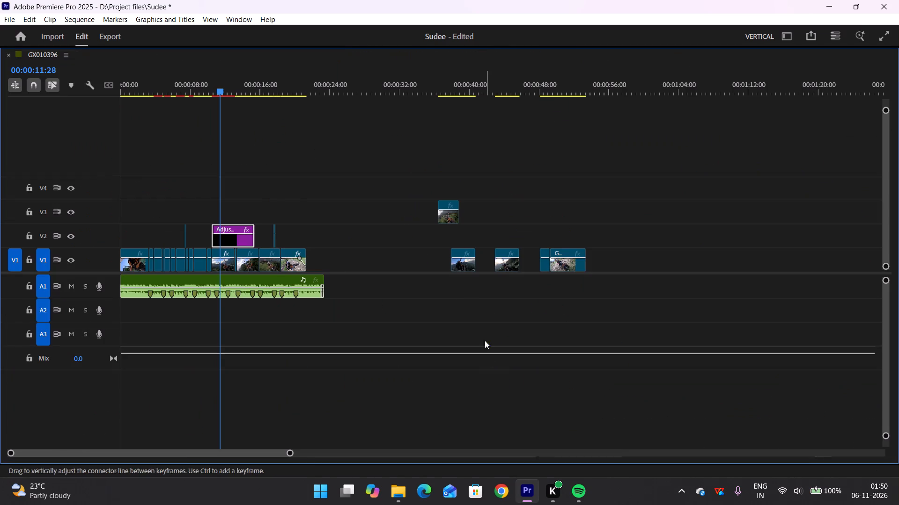
left_click_drag(234, 240, 229, 200)
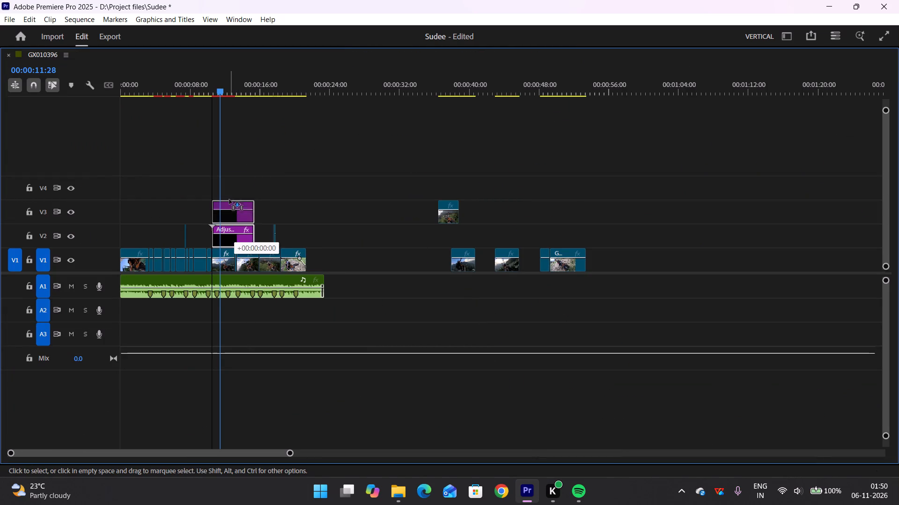
left_click_drag(229, 200, 124, 208)
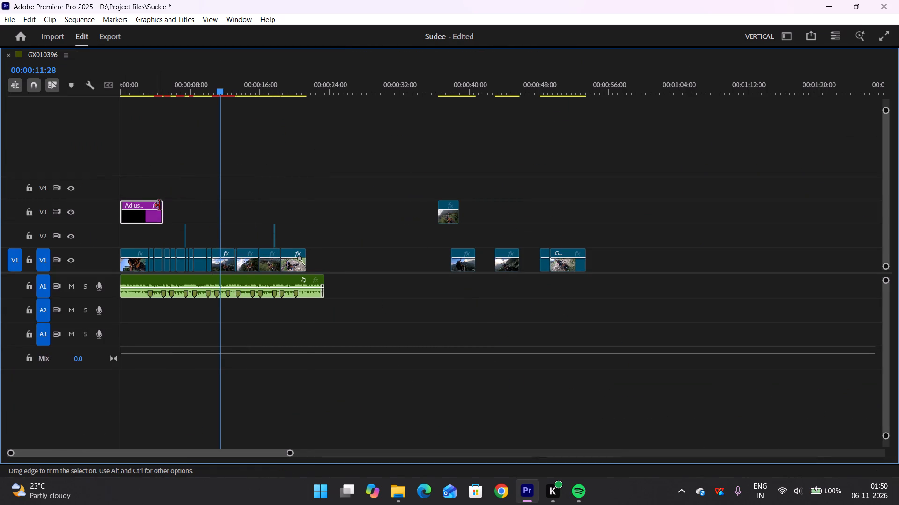
left_click_drag(161, 205, 304, 212)
Play the graded edit from the start, and cut out the adjustment layer's section between about 8 and 10 seconds.
key("grave")
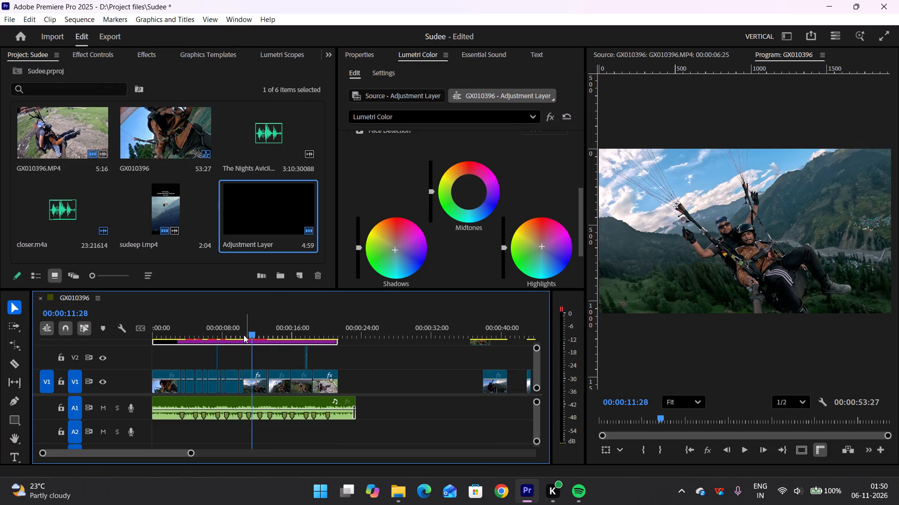
left_click_drag(251, 332, 60, 351)
key("space")
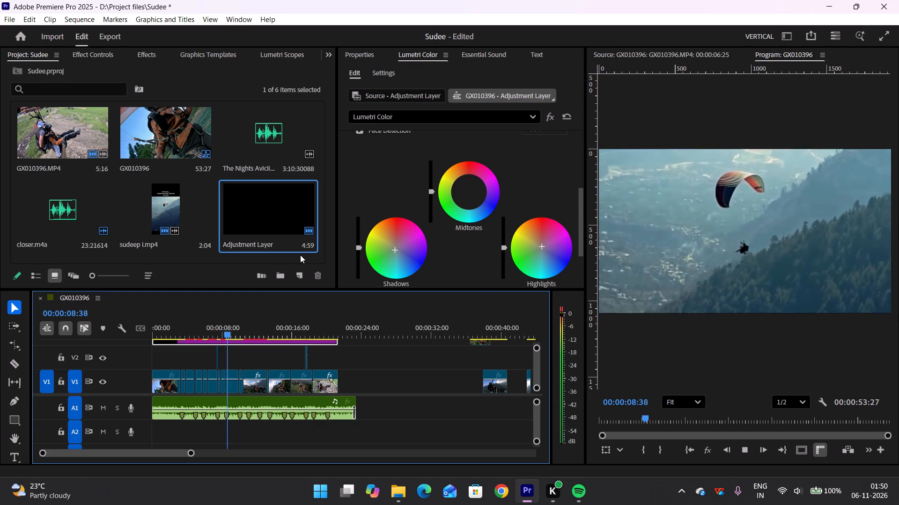
key("space")
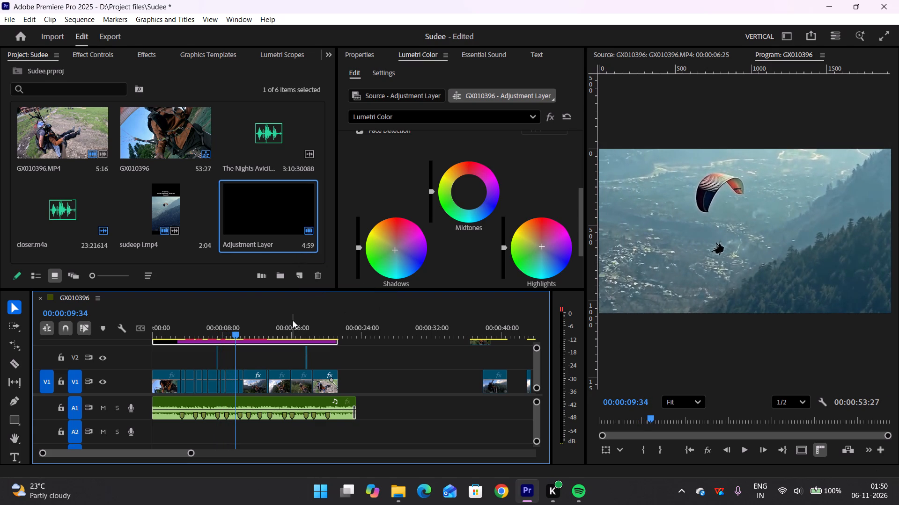
key("grave")
key("c")
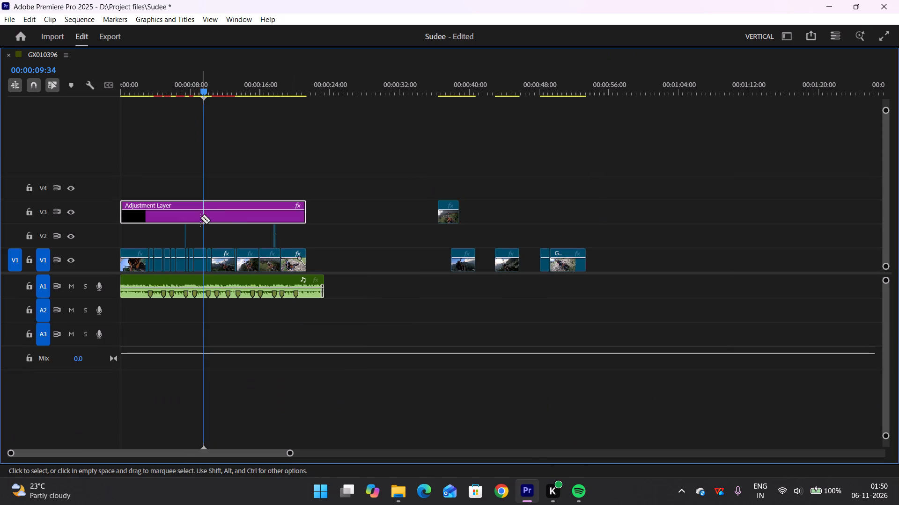
left_click(207, 204)
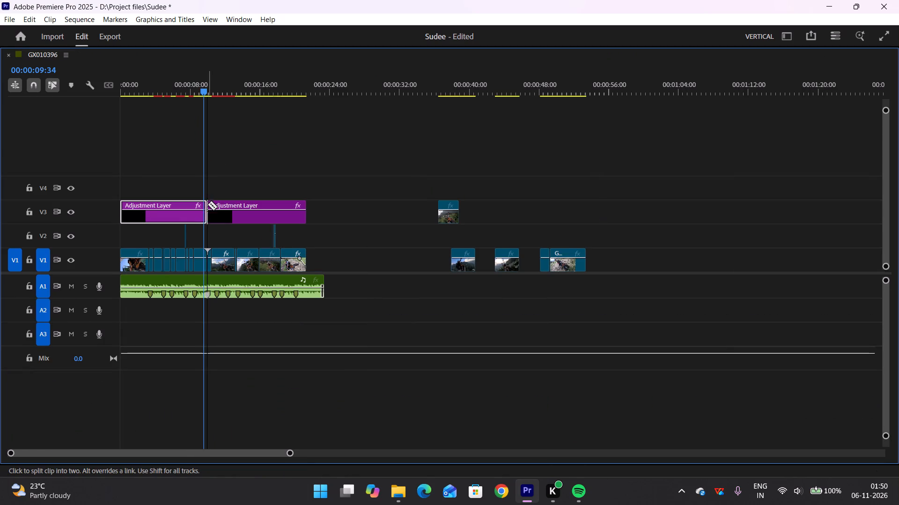
left_click(194, 211)
key("v")
left_click(199, 211)
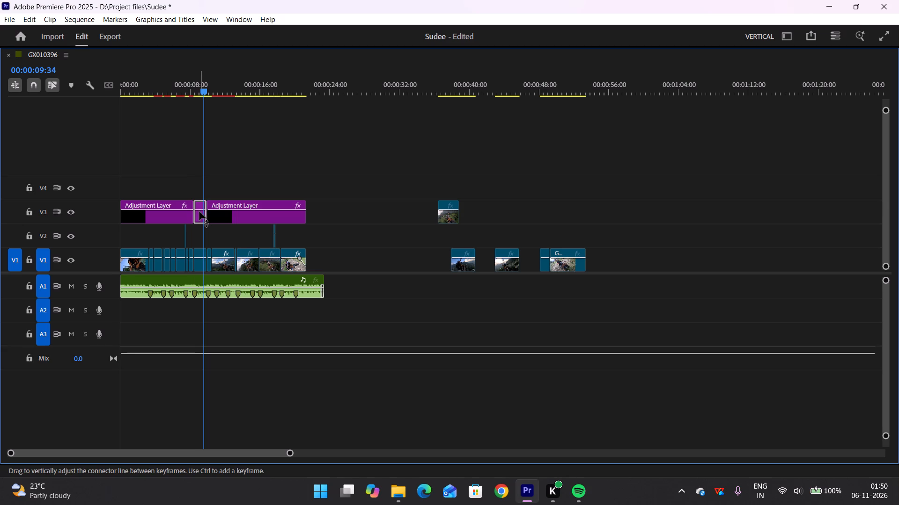
key("BackSpace")
Play the whole edit from the start to review the colour grade across all clips.
left_click_drag(206, 86, 149, 94)
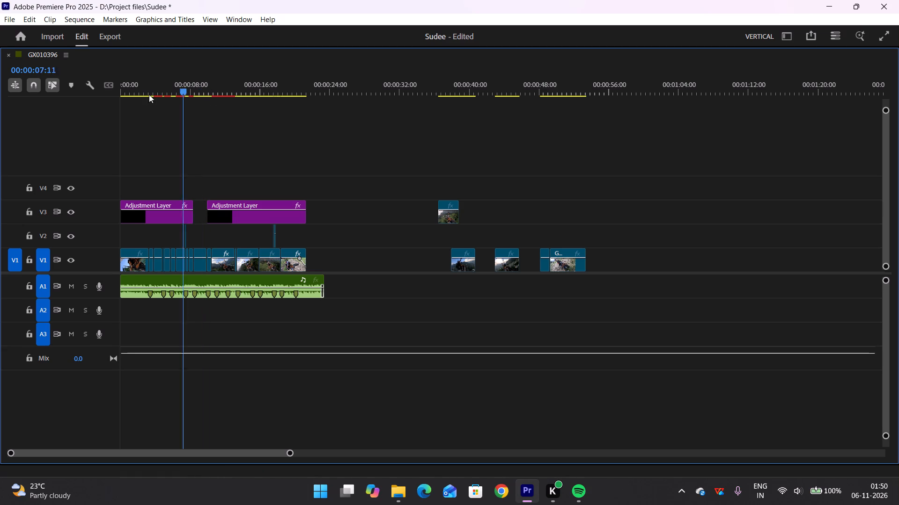
left_click_drag(149, 94, 103, 121)
type("`")
key("space")
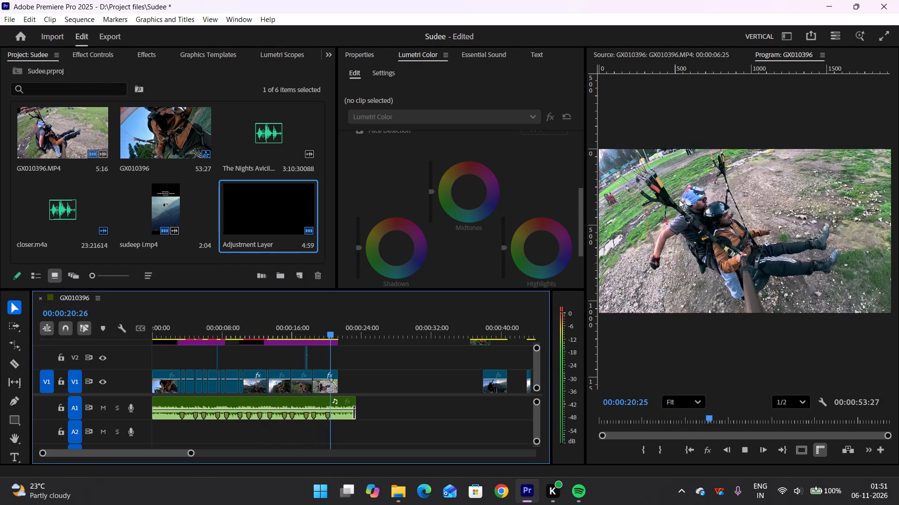
key("space")
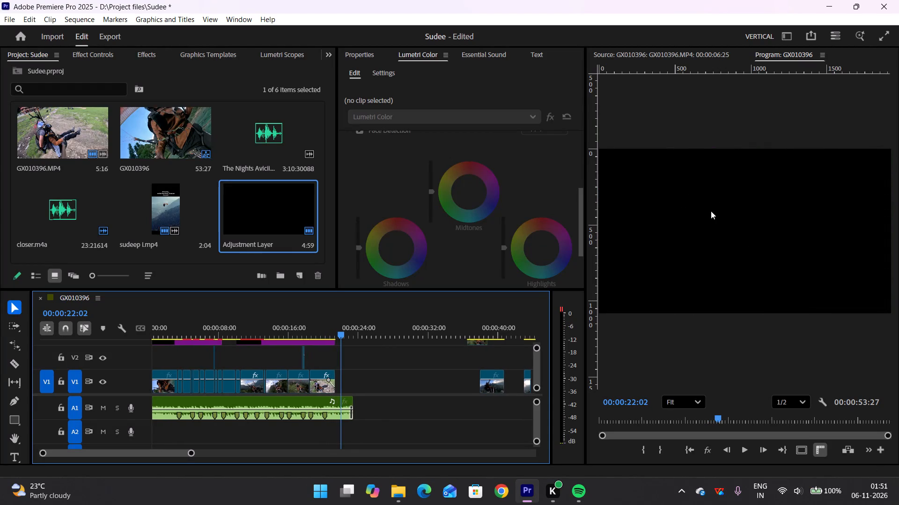
Add the title text "GETTING OLDER" over the frame at 00:00:21:18, where the last clip fades out.
left_click_drag(339, 332, 334, 342)
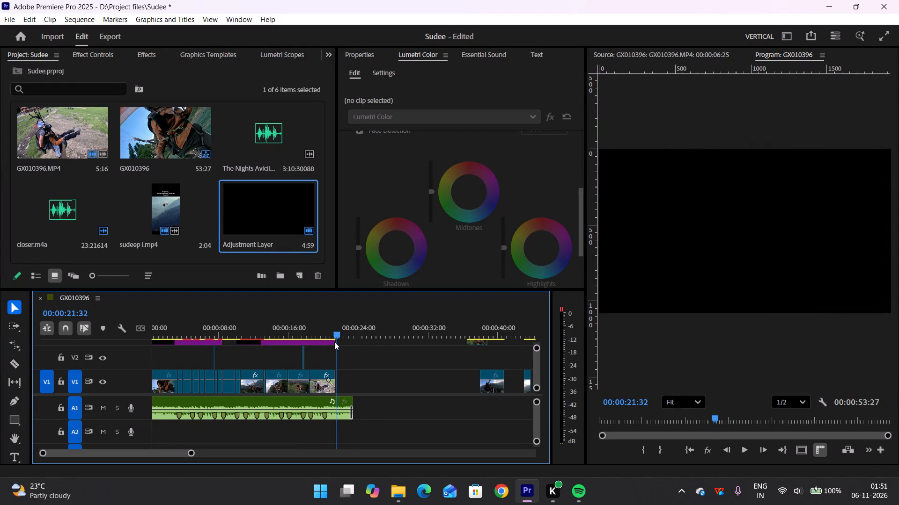
left_click_drag(334, 342, 332, 352)
key("space")
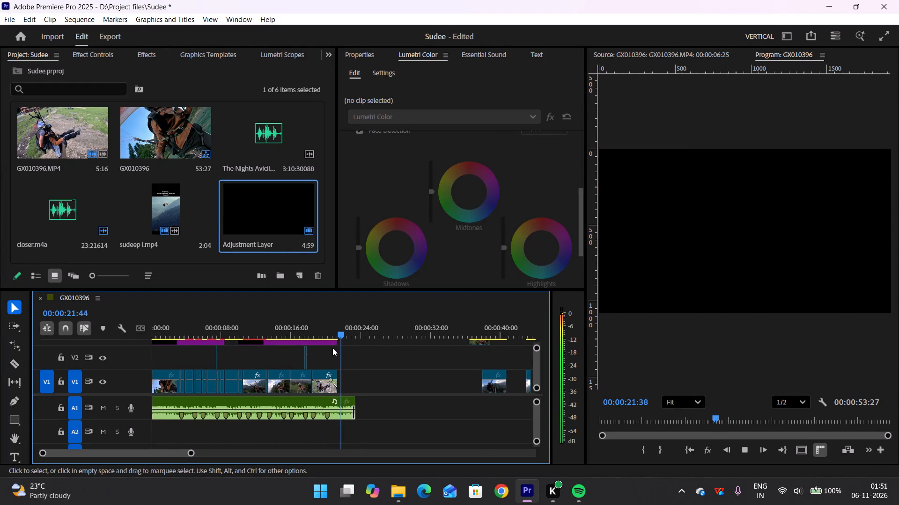
key("space")
left_click_drag(337, 332, 332, 347)
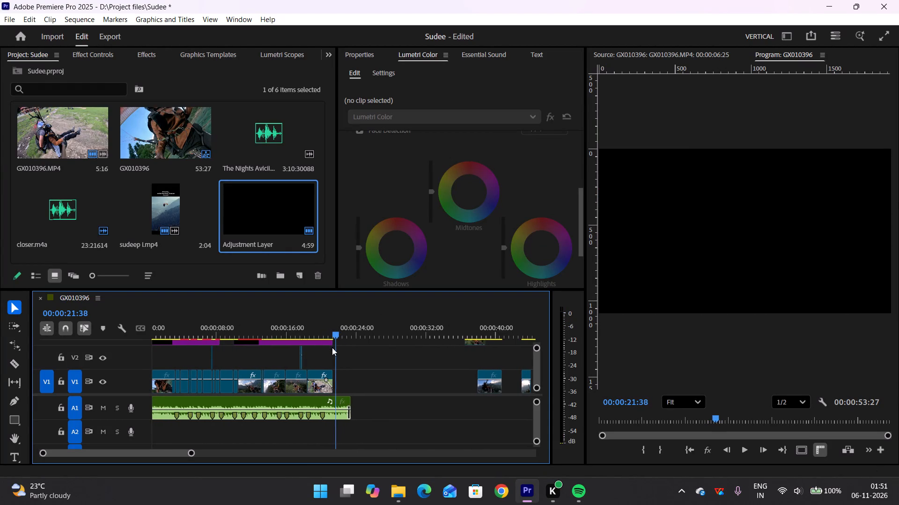
left_click_drag(332, 347, 329, 351)
key("grave")
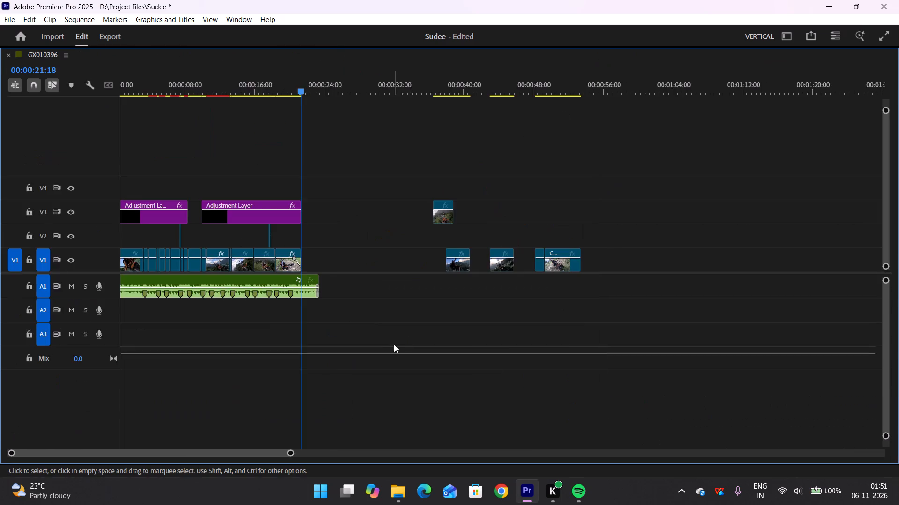
key("grave")
key("t")
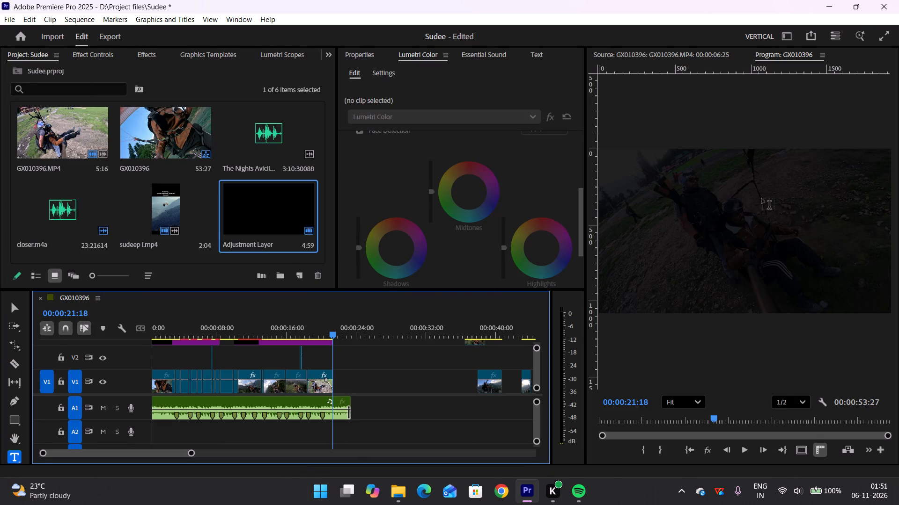
left_click(717, 228)
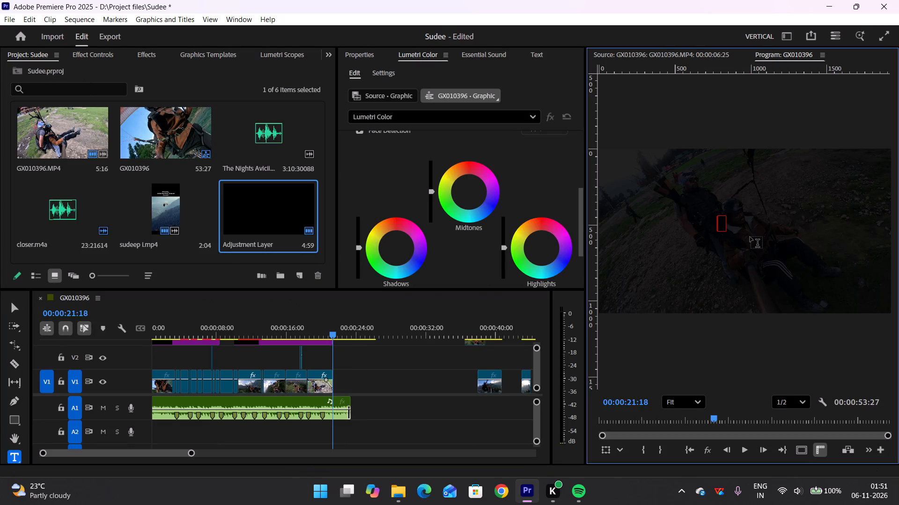
type("GETTING OLDER")
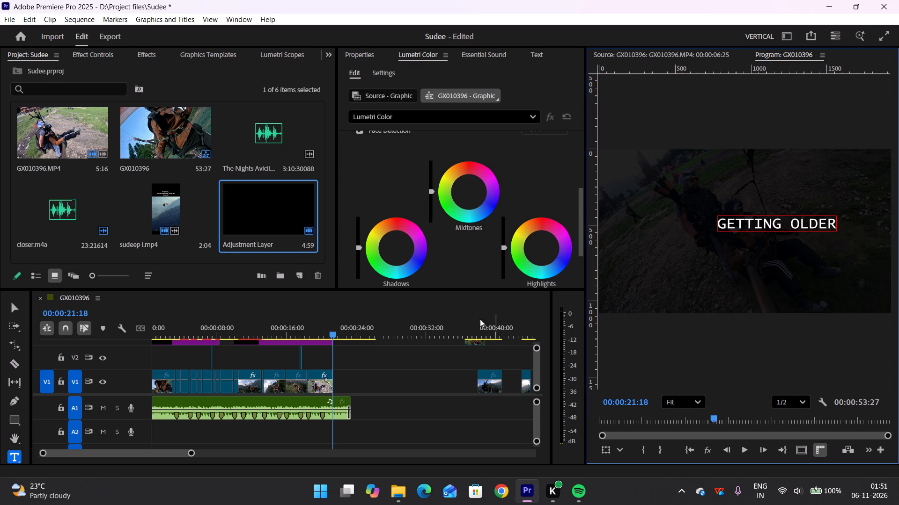
left_click(383, 332)
key("v")
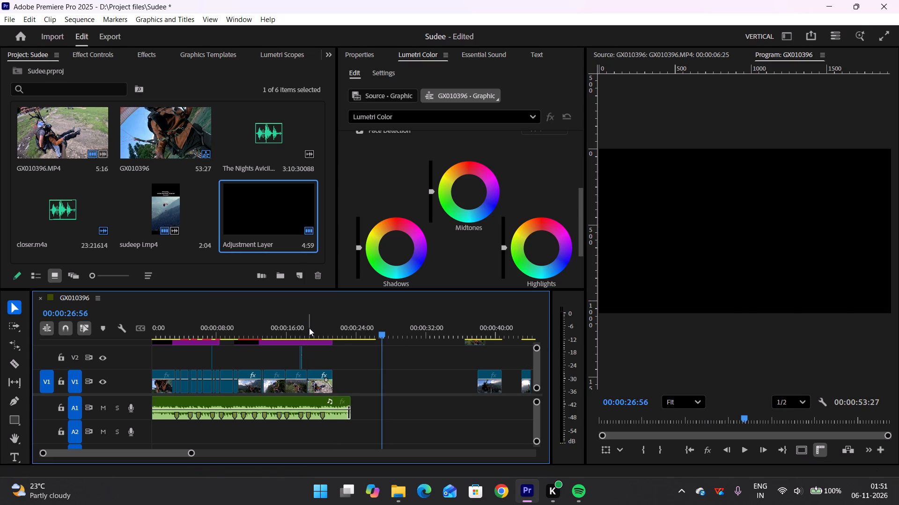
Centre-align the "GETTING OLDER" text in its source text settings, previewing it at 00:00:22:18.
left_click(309, 328)
key("grave")
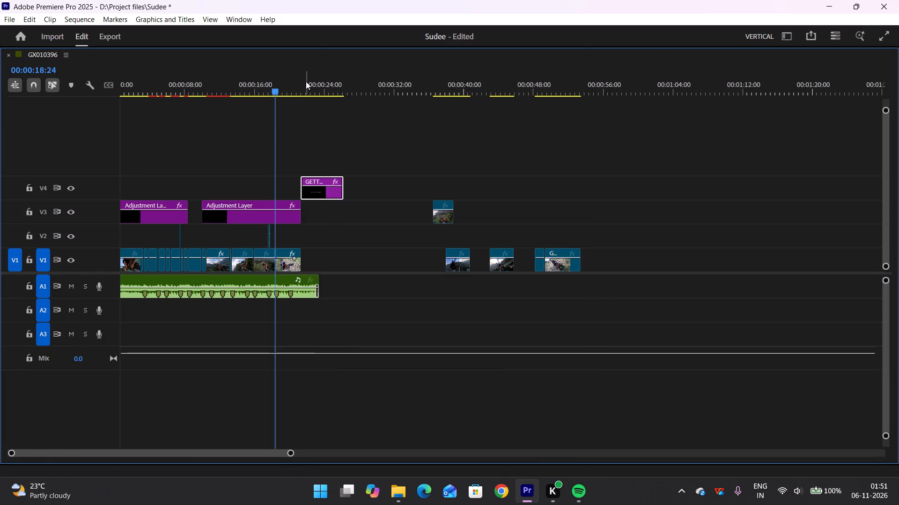
left_click(311, 72)
key("grave")
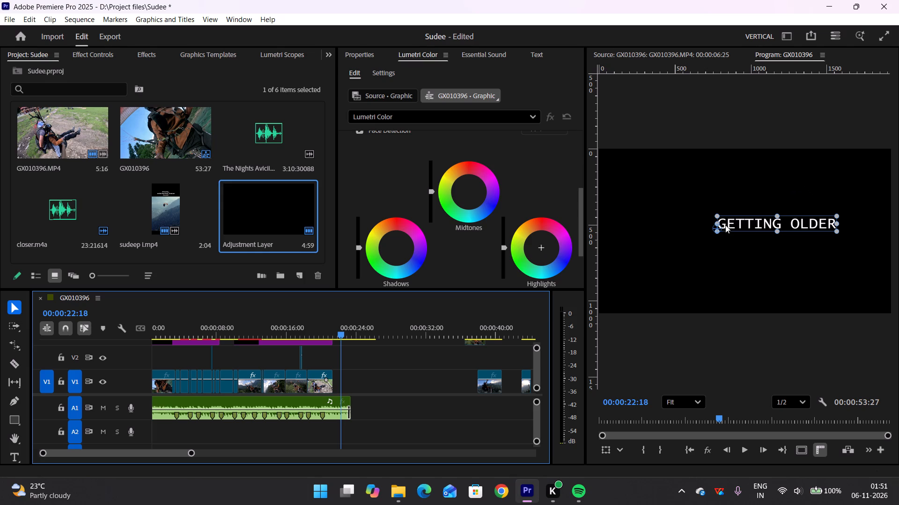
left_click(225, 50)
left_click(113, 52)
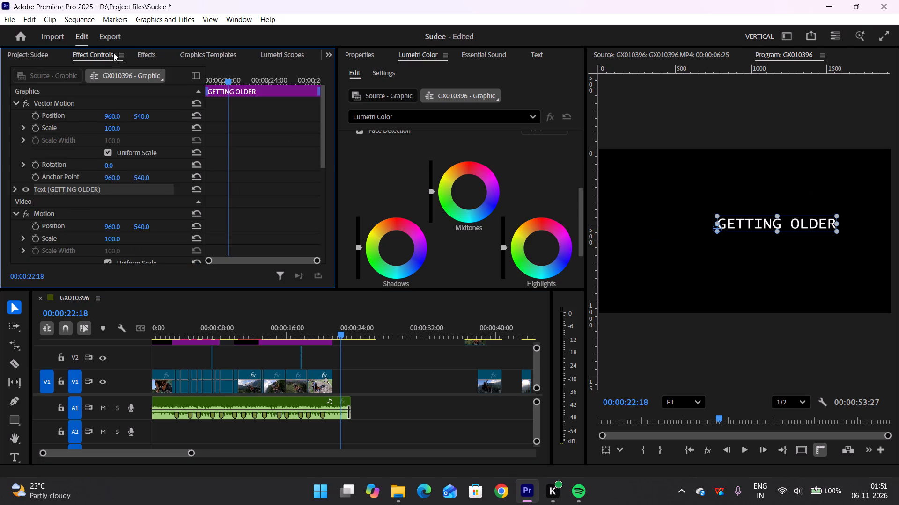
scroll(75, 197, "down", 17)
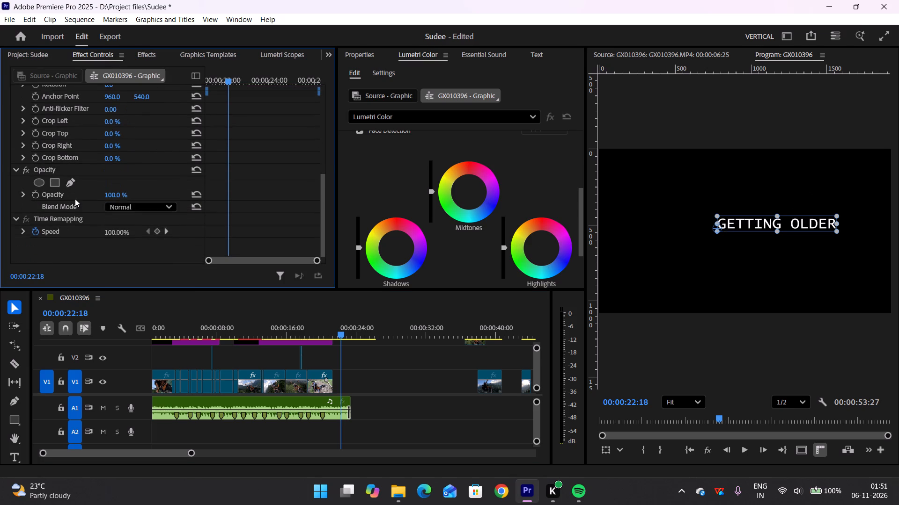
scroll(75, 199, "down", 8)
scroll(75, 199, "up", 17)
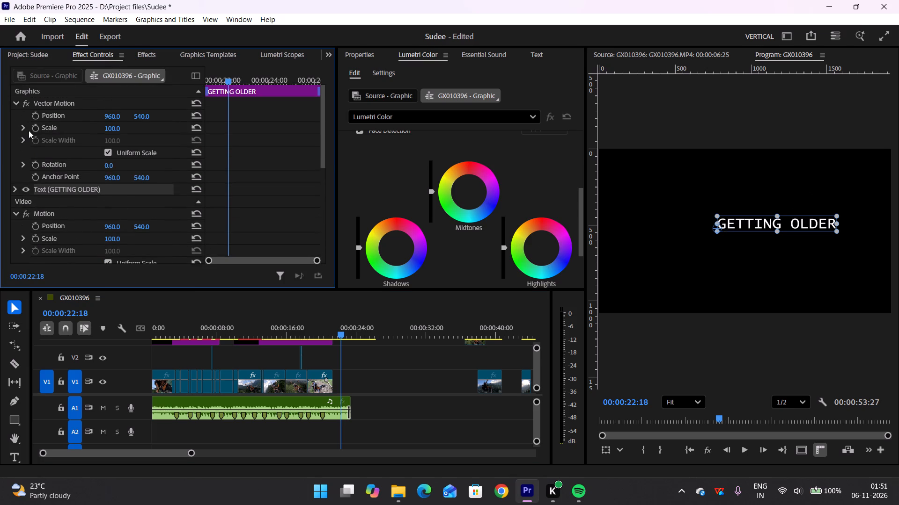
left_click(18, 101)
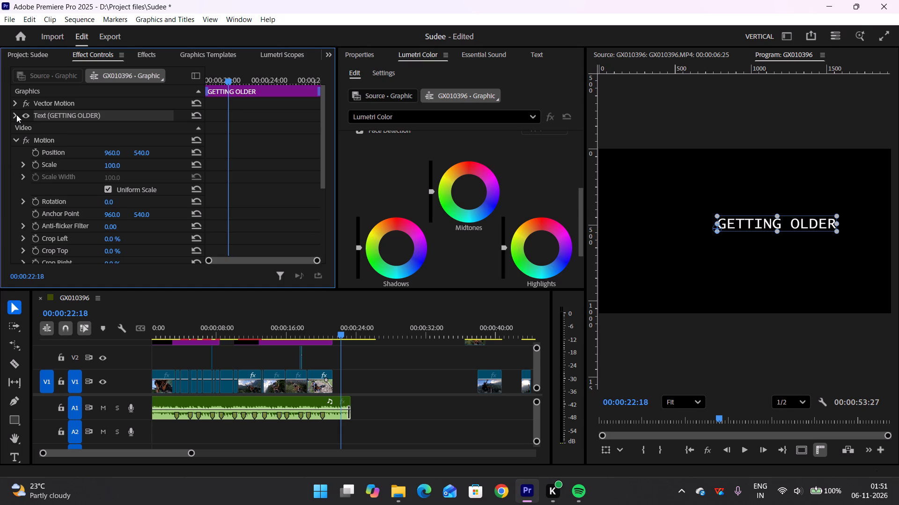
left_click(16, 115)
left_click(61, 238)
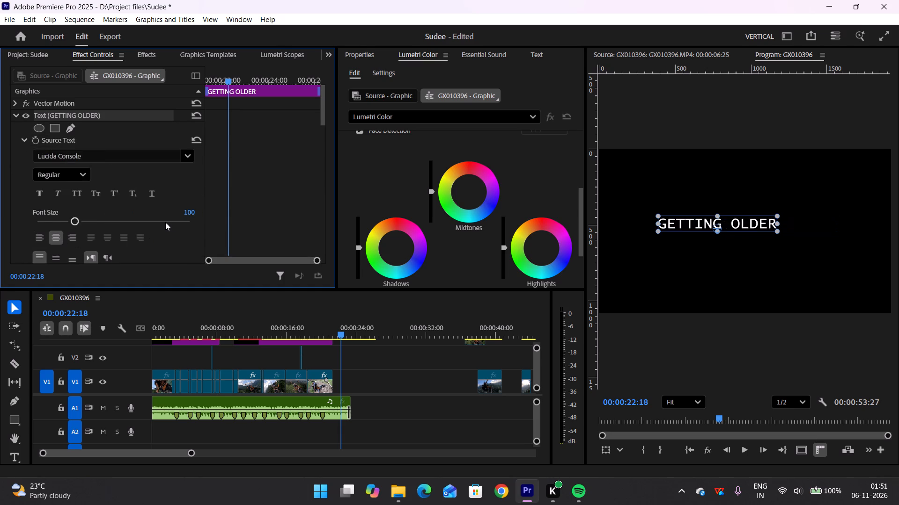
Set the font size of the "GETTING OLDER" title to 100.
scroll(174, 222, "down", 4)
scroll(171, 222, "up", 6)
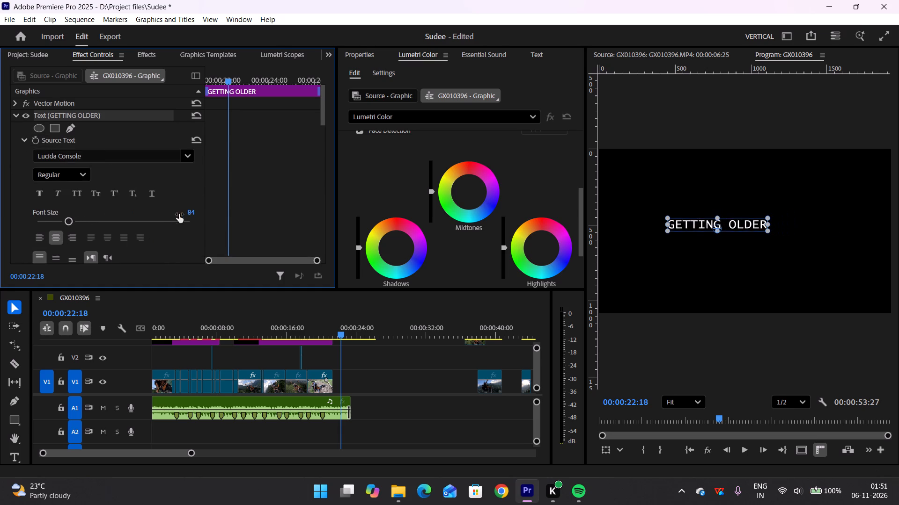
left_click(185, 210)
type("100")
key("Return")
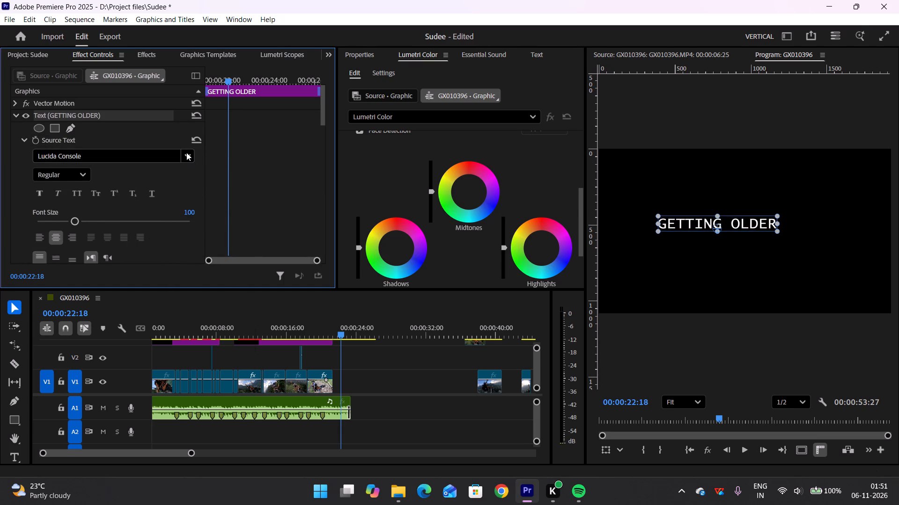
Set the "GETTING OLDER" title's font to Hubballi.
left_click(186, 152)
type("HH")
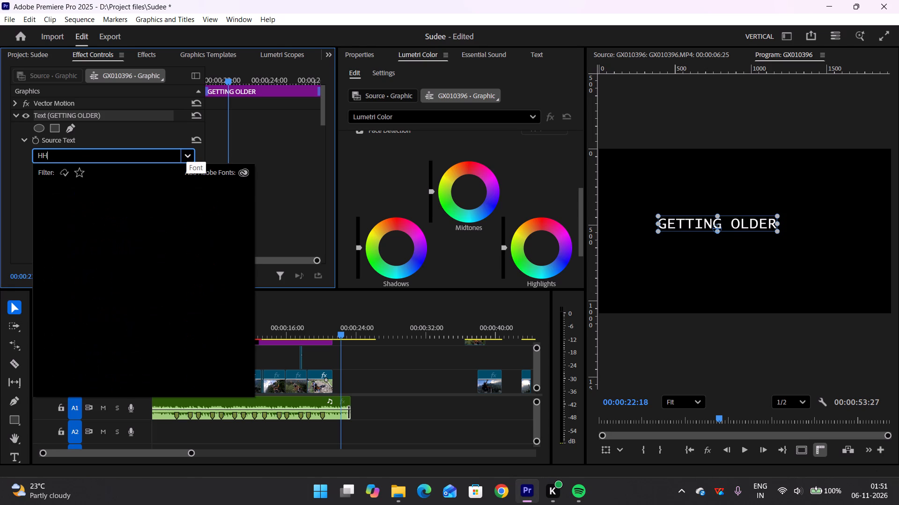
key("BackSpace")
key("u")
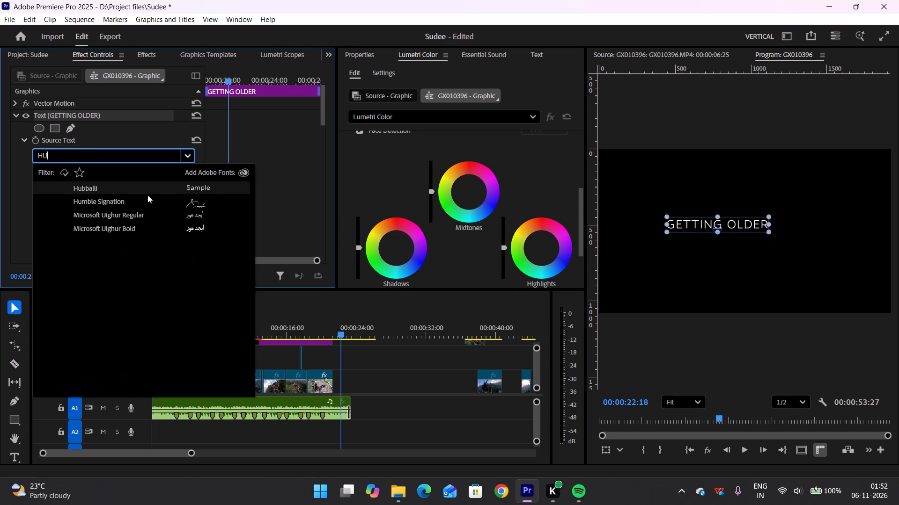
left_click(141, 194)
Set the tracking of the "GETTING OLDER" title to 250.
scroll(149, 196, "down", 6)
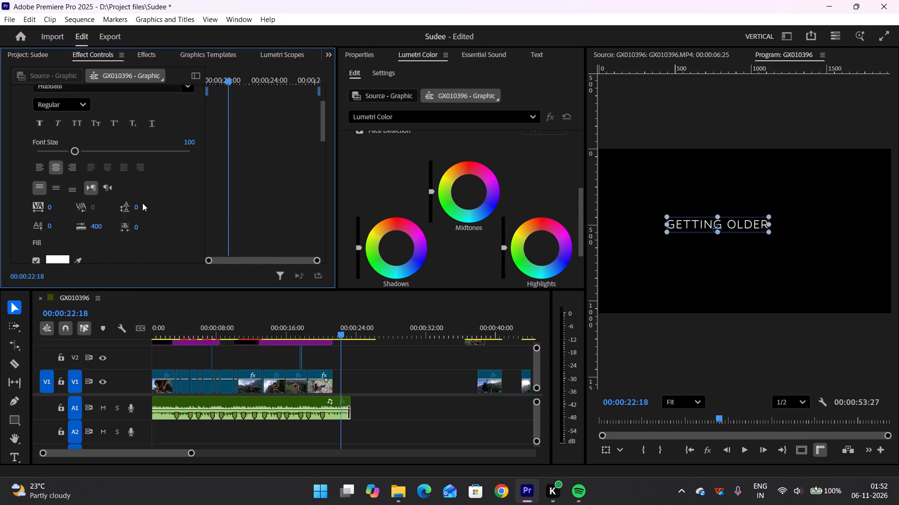
scroll(142, 203, "down", 4)
left_click(50, 158)
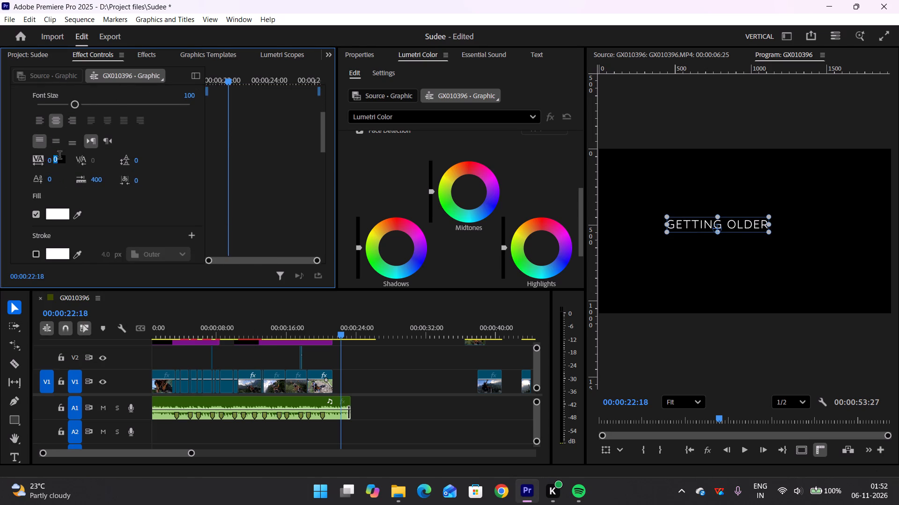
type("250")
key("Return")
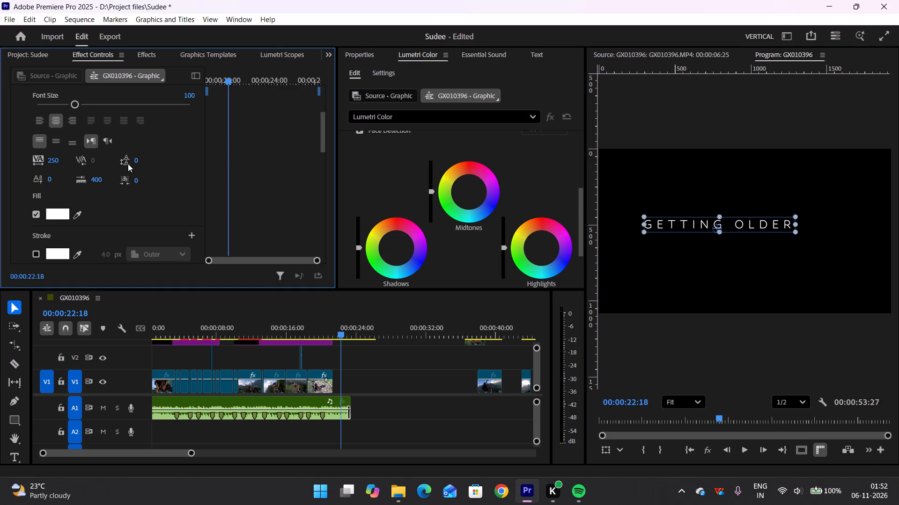
Align the "GETTING OLDER" title to the video frame, centred both horizontally and vertically.
right_click(665, 227)
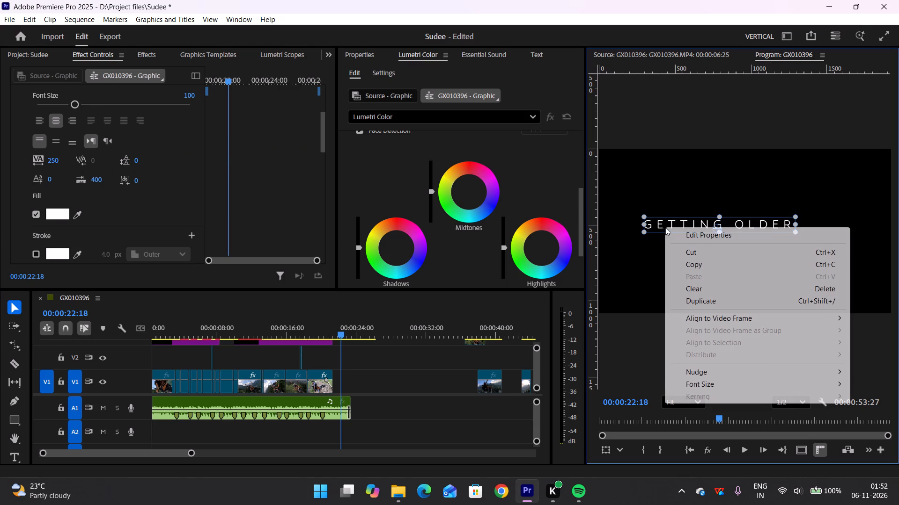
left_click(752, 317)
left_click(592, 325)
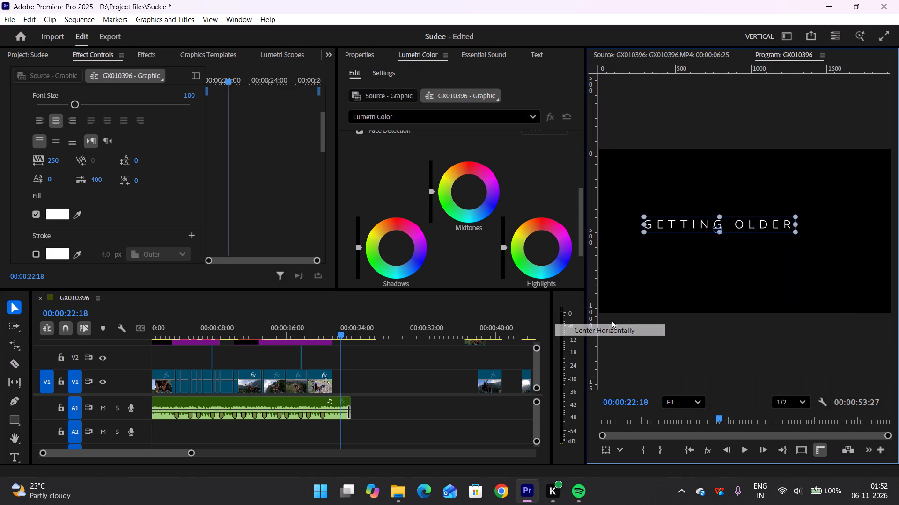
double_click(695, 217)
right_click(696, 221)
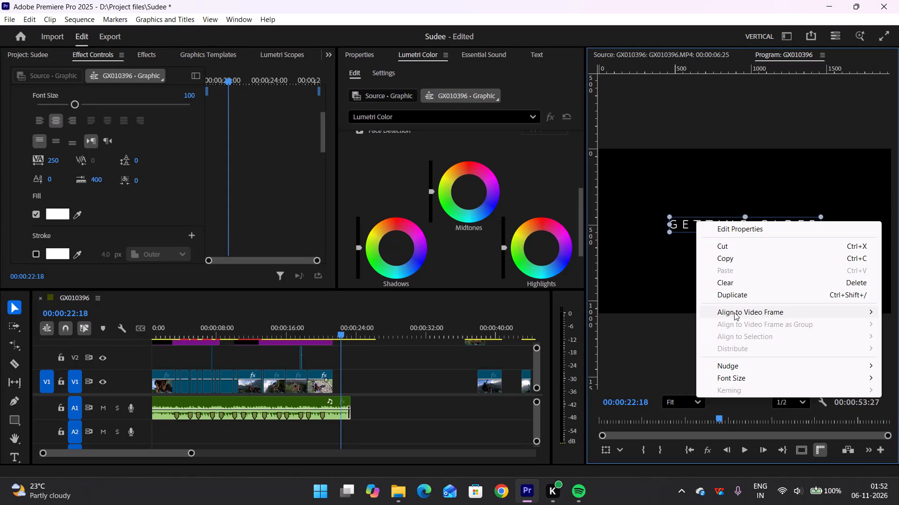
left_click(644, 363)
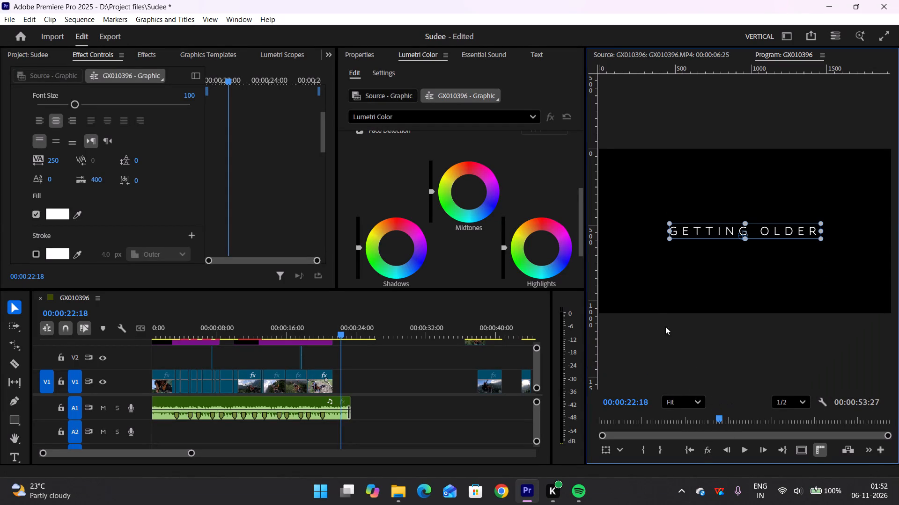
Reduce the font size of the "GETTING OLDER" title to 60.
scroll(190, 95, "down", 4)
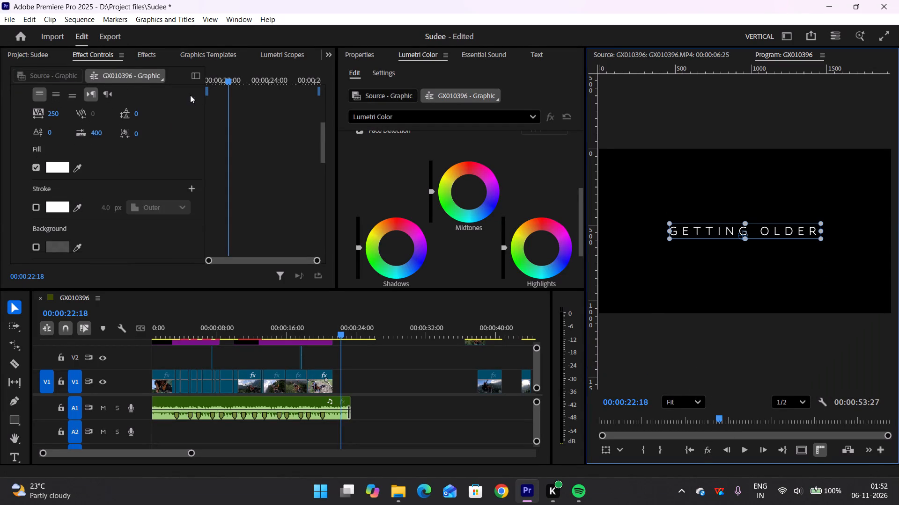
scroll(188, 95, "up", 7)
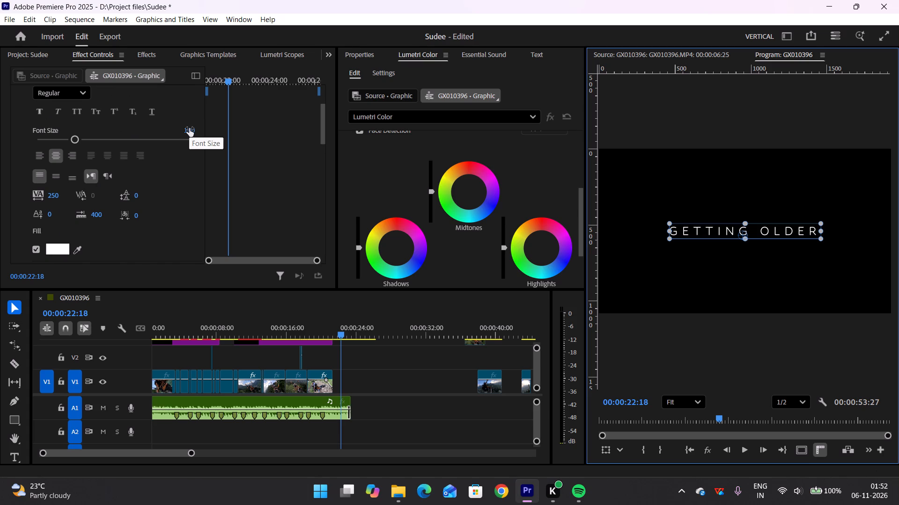
scroll(189, 130, "up", 1)
left_click_drag(191, 142, 185, 147)
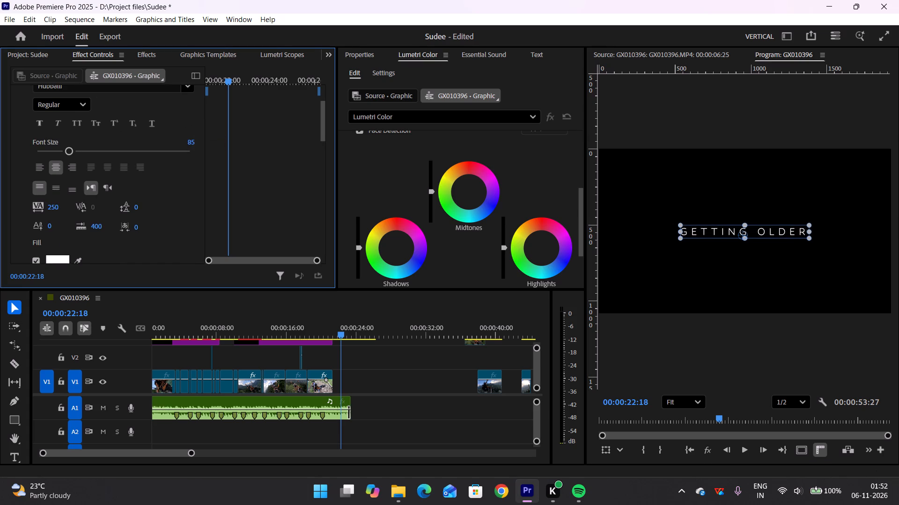
left_click_drag(185, 147, 181, 151)
left_click(188, 142)
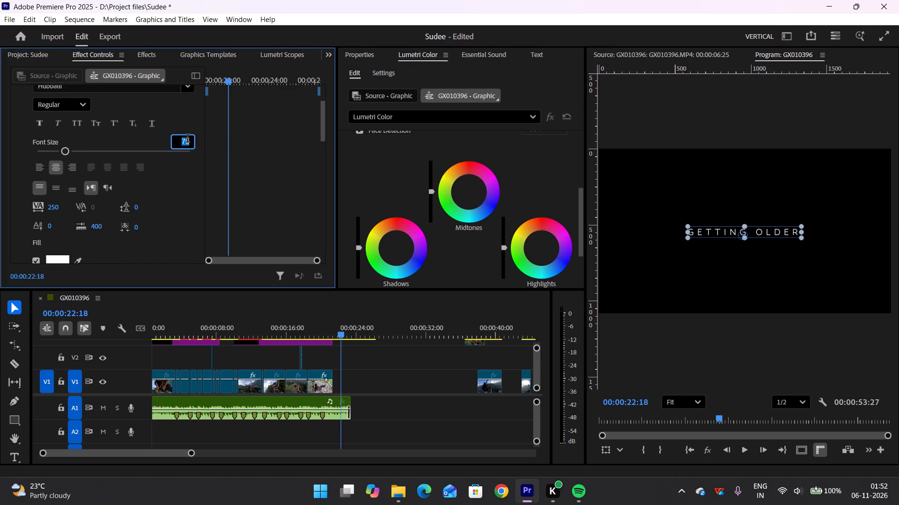
key("6")
key("0")
key("Return")
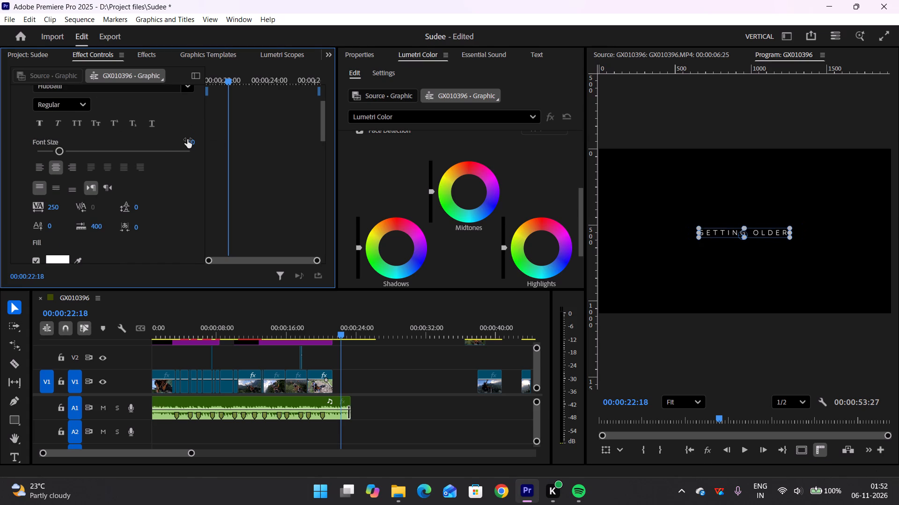
Play and scrub the end of the last clip into the title, up to 00:00:21:37, to review the ending.
left_click_drag(340, 329, 331, 333)
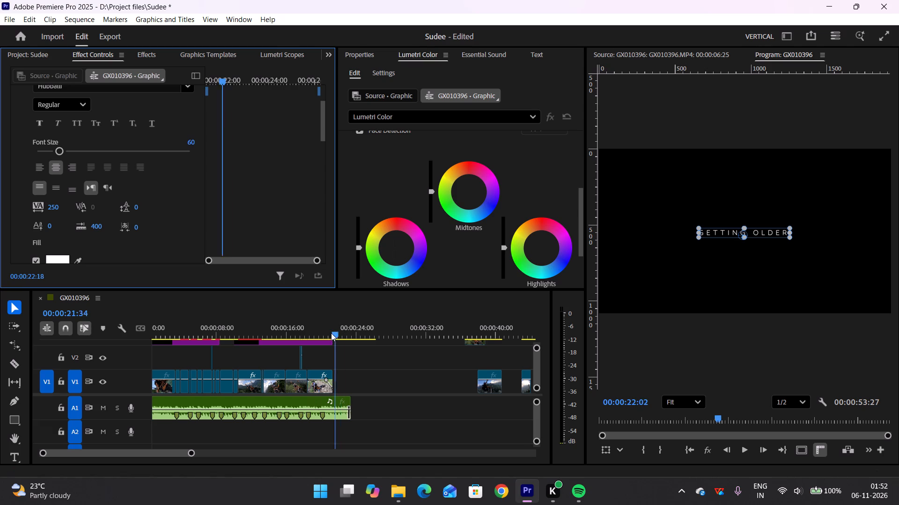
left_click_drag(331, 333, 325, 335)
key("space")
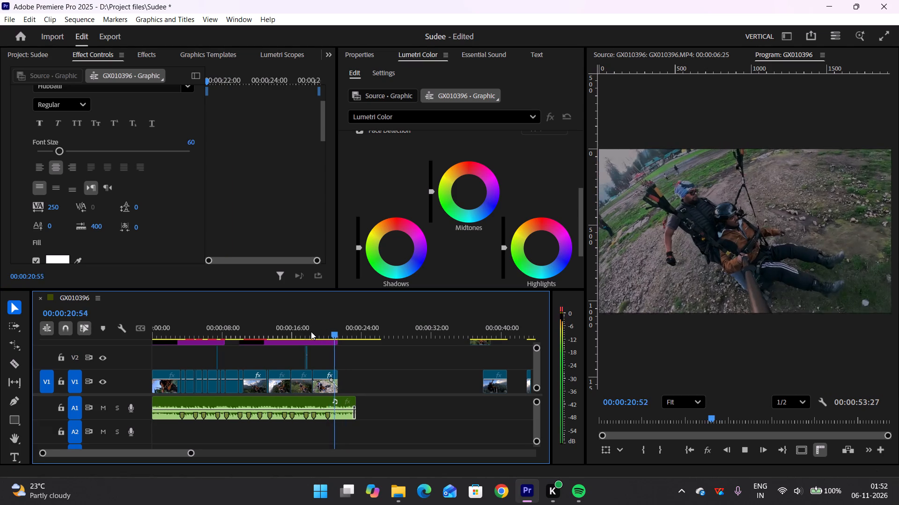
key("space")
left_click_drag(336, 332, 342, 330)
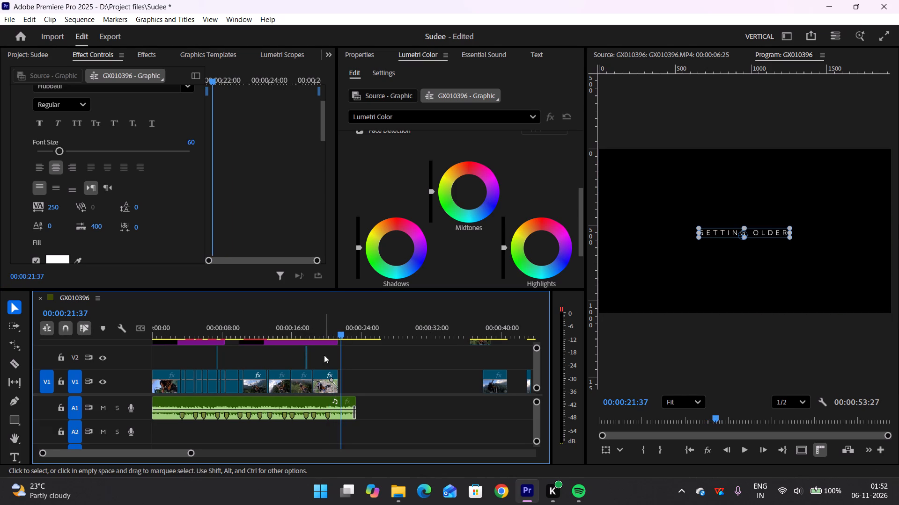
Reset the Shadows colour wheel of the second adjustment layer, previewing the last clip at 00:00:19:48.
key("grave")
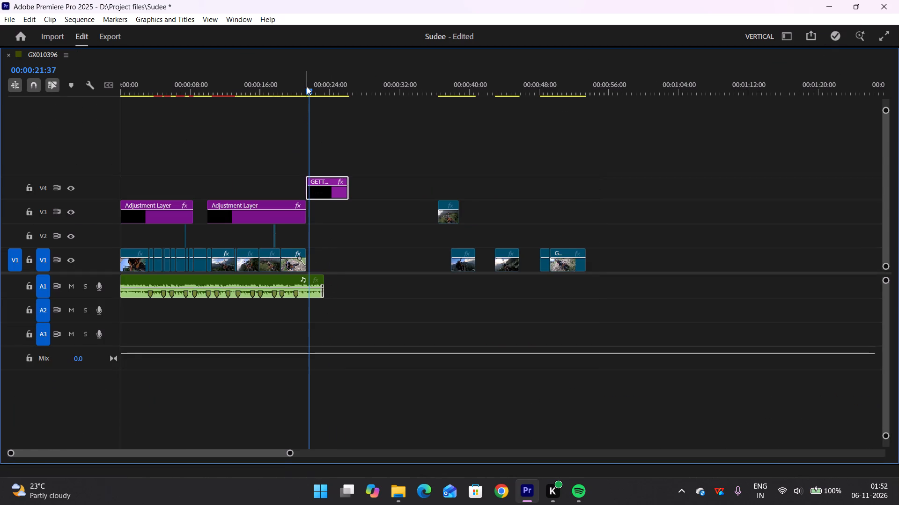
left_click_drag(307, 85, 295, 92)
left_click(260, 217)
key("grave")
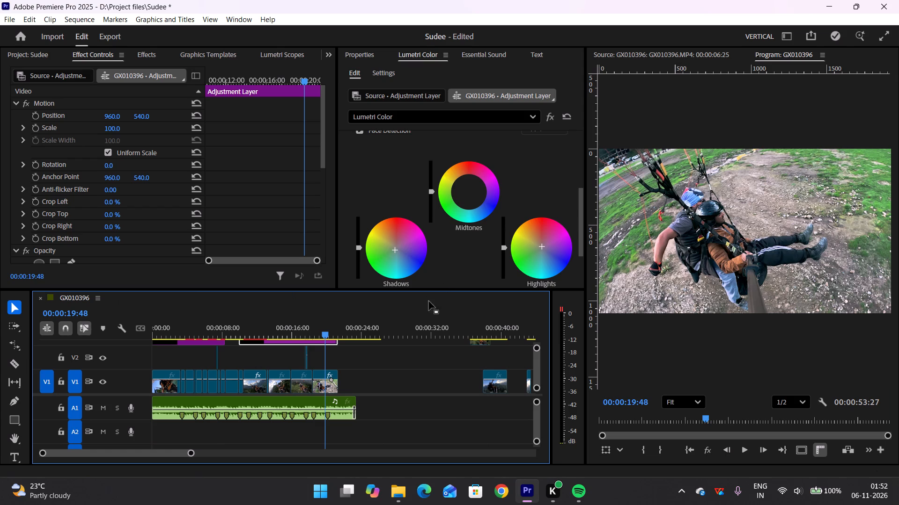
scroll(472, 232, "down", 2)
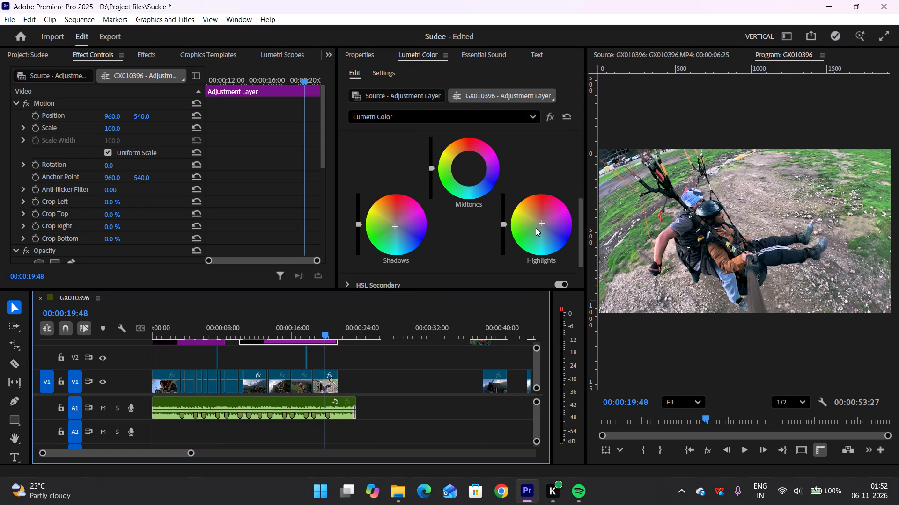
scroll(466, 238, "up", 1)
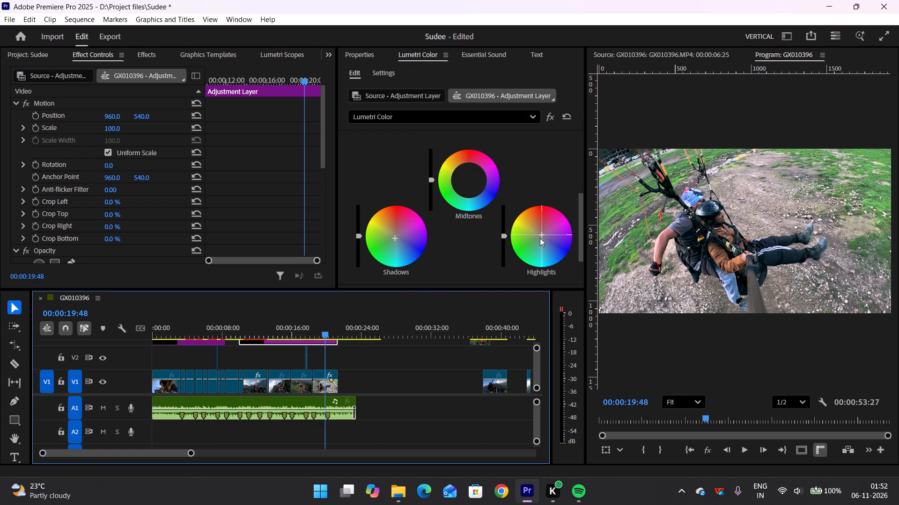
double_click(403, 242)
Compare the last clip with and without the shadow tint by undoing and redoing the Shadows wheel reset.
key("ctrl+z")
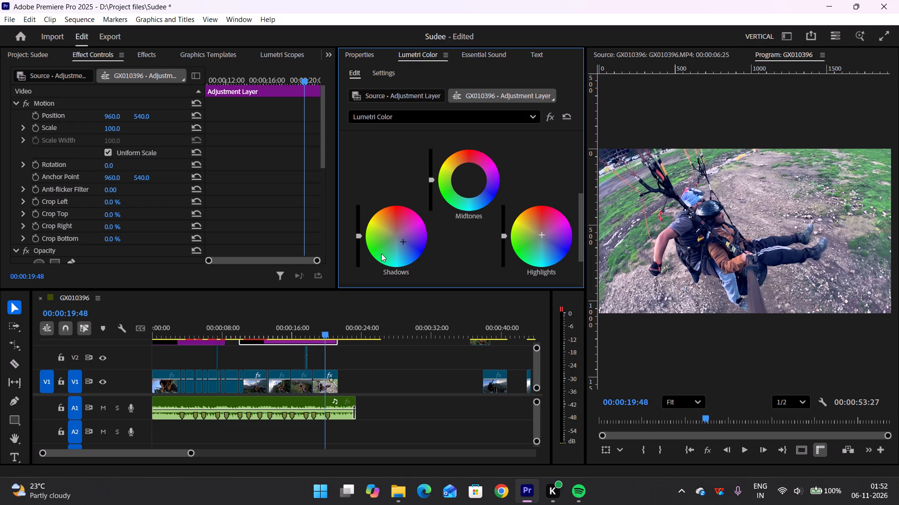
key("ctrl+z")
key("ctrl+shift+z")
key("ctrl+shift+z")
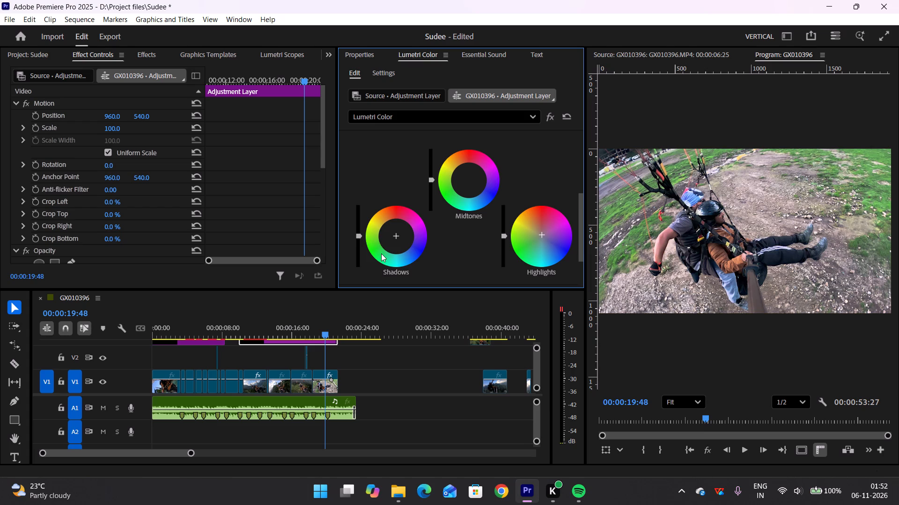
key("ctrl+z")
key("ctrl+z")
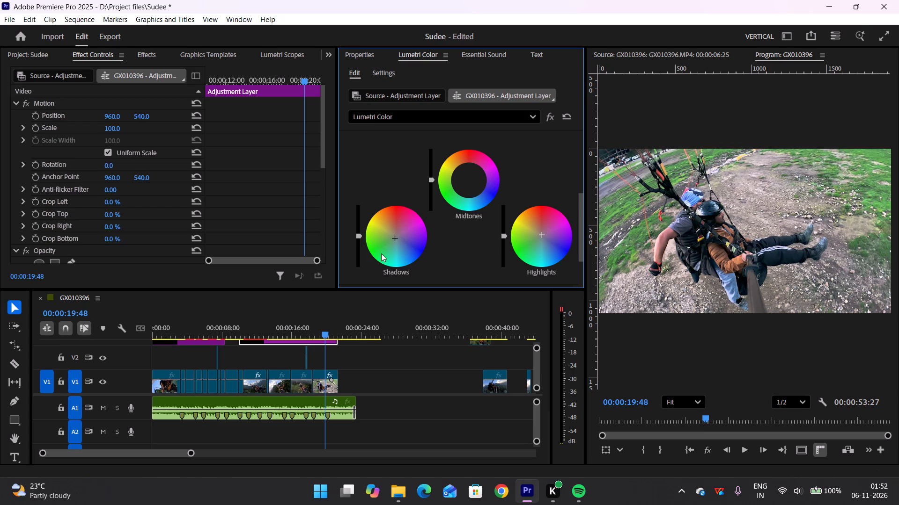
key("ctrl+shift+z")
key("ctrl+shift+z")
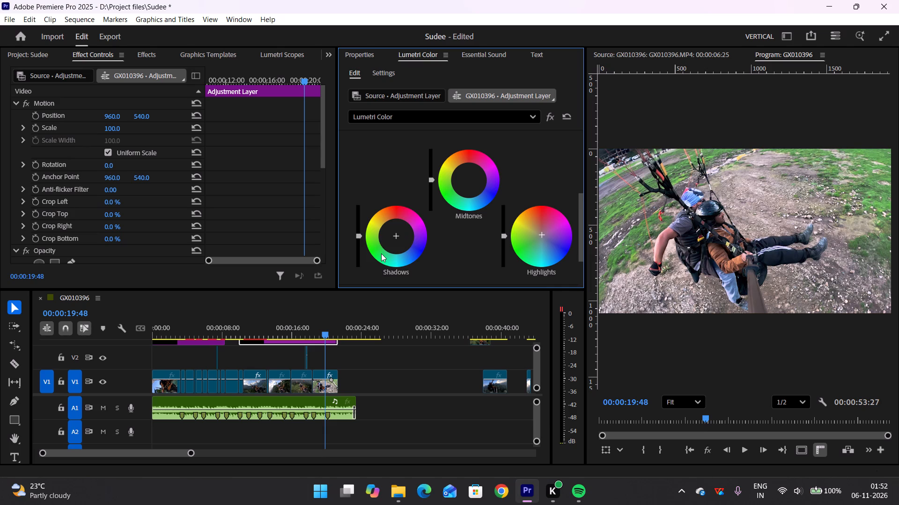
Reset the Highlights colour wheel of the second adjustment layer.
double_click(540, 236)
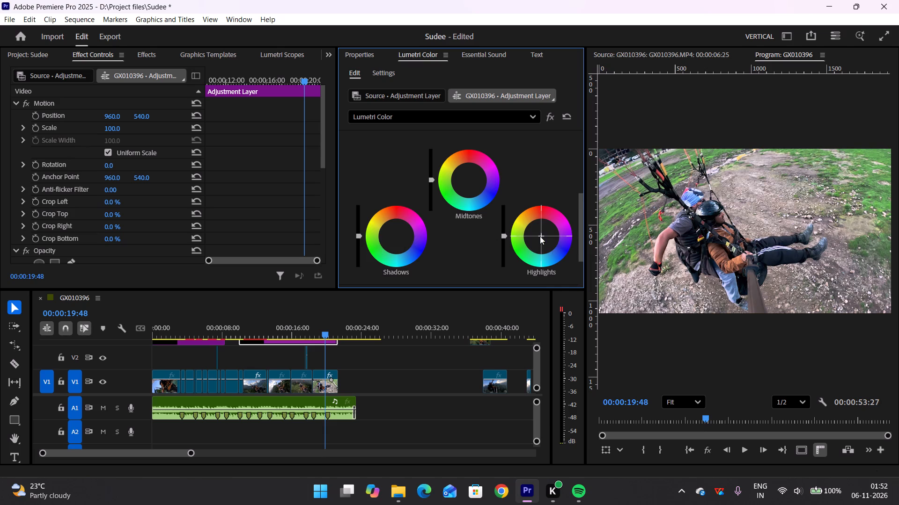
Lower the blue point on the adjustment layer's Hue vs Sat curve to the baseline.
scroll(539, 206, "up", 8)
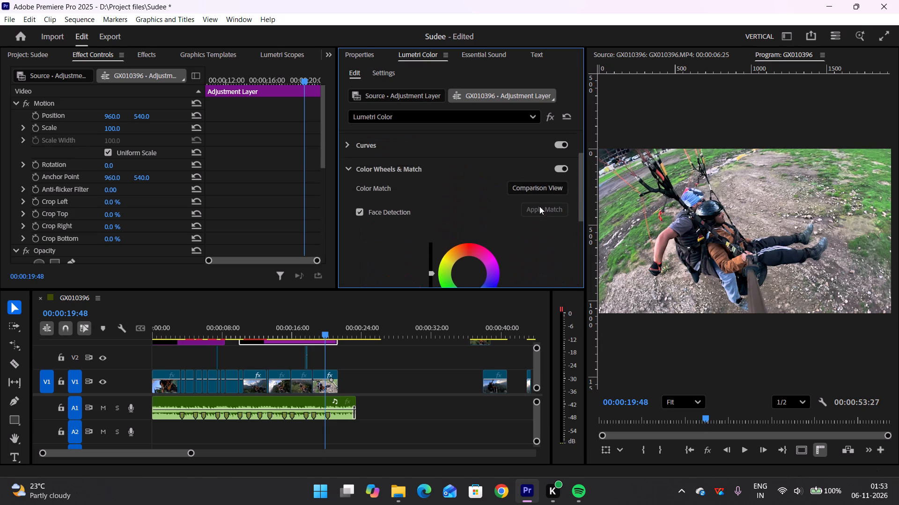
scroll(539, 206, "up", 12)
left_click(351, 191)
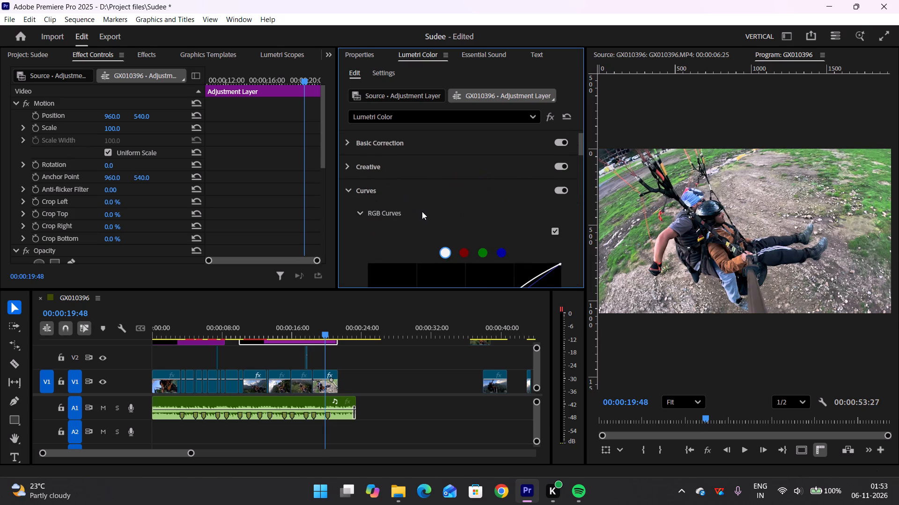
scroll(424, 211, "down", 20)
scroll(424, 211, "down", 7)
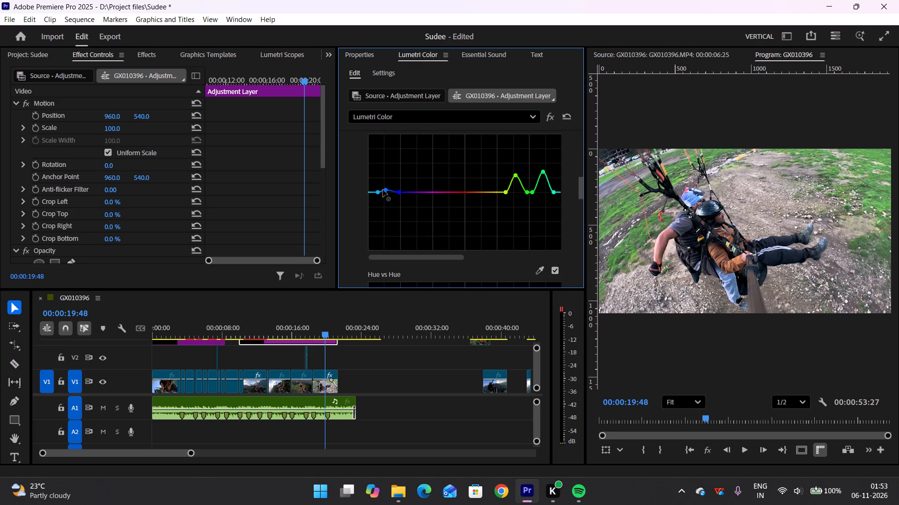
left_click(387, 189)
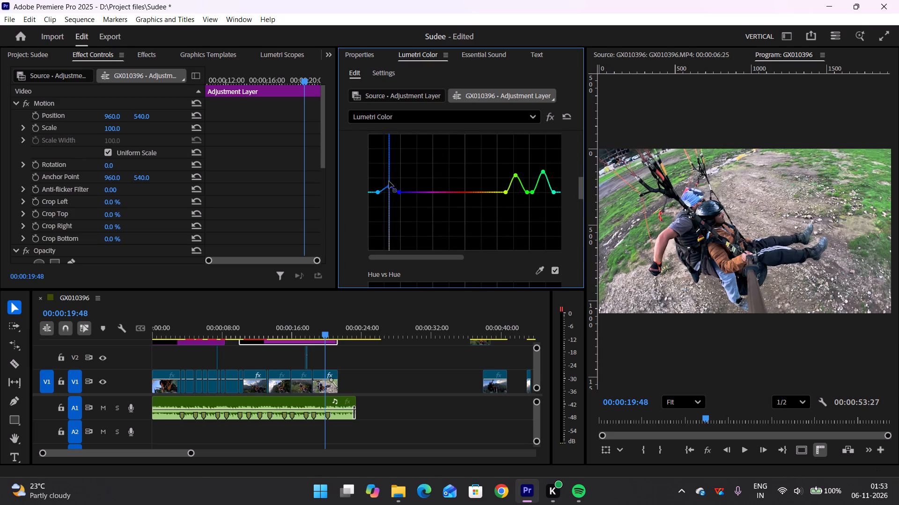
left_click(390, 191)
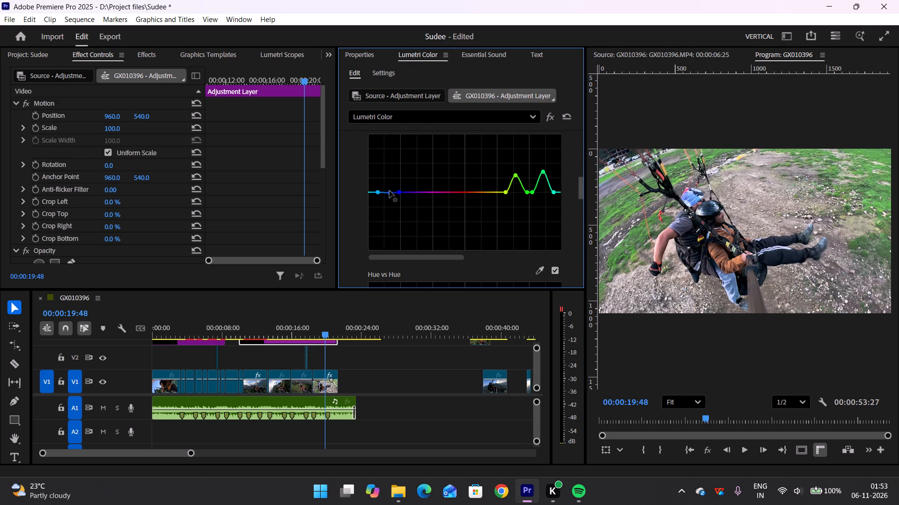
left_click(390, 193)
Shift the blue point on the Hue vs Hue curve slightly towards deeper blue, checking the grade back to 00:00:12:49.
scroll(443, 180, "down", 2)
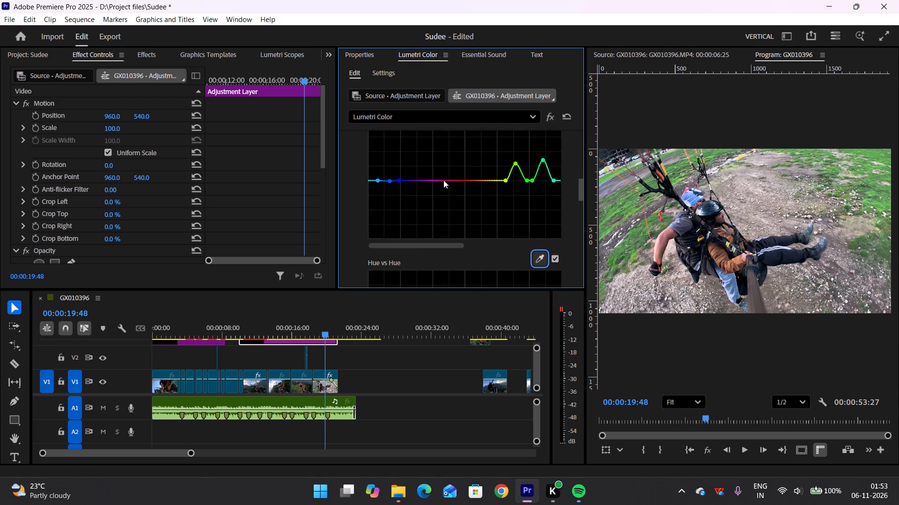
scroll(443, 180, "down", 9)
left_click_drag(384, 208, 389, 209)
left_click_drag(324, 334, 304, 338)
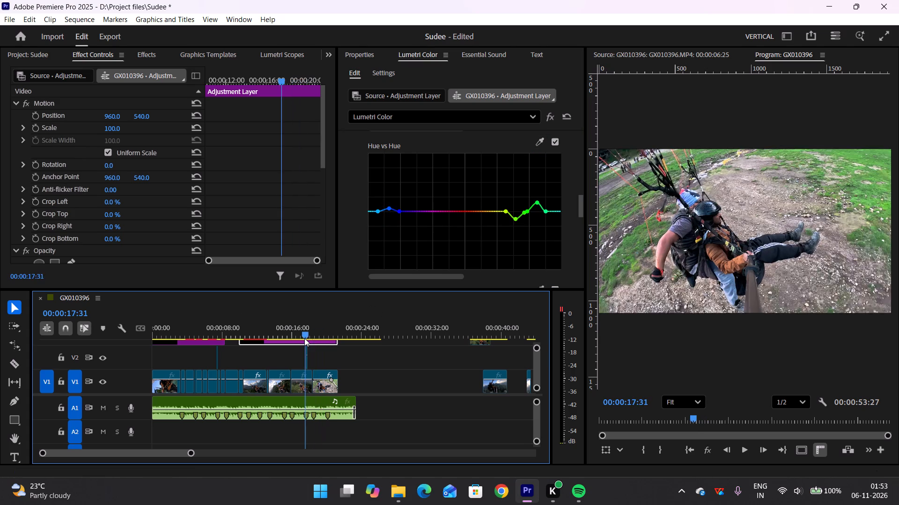
left_click_drag(304, 338, 263, 339)
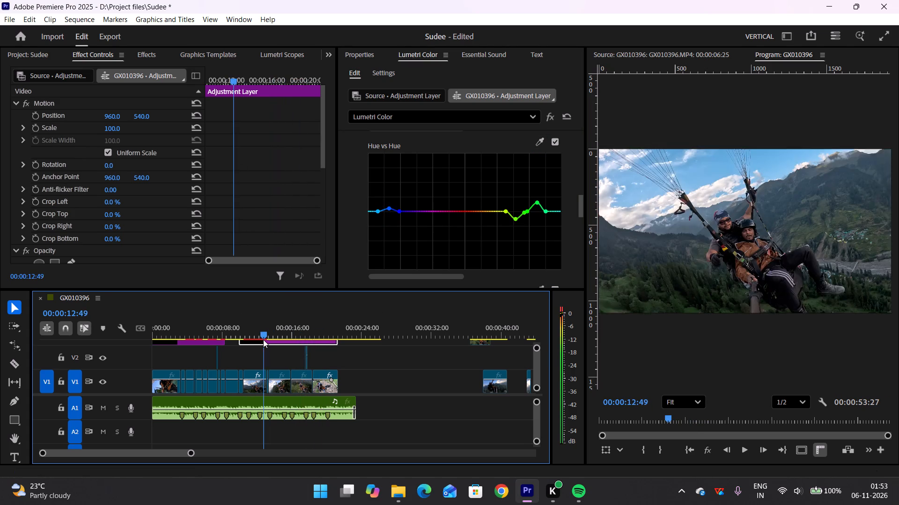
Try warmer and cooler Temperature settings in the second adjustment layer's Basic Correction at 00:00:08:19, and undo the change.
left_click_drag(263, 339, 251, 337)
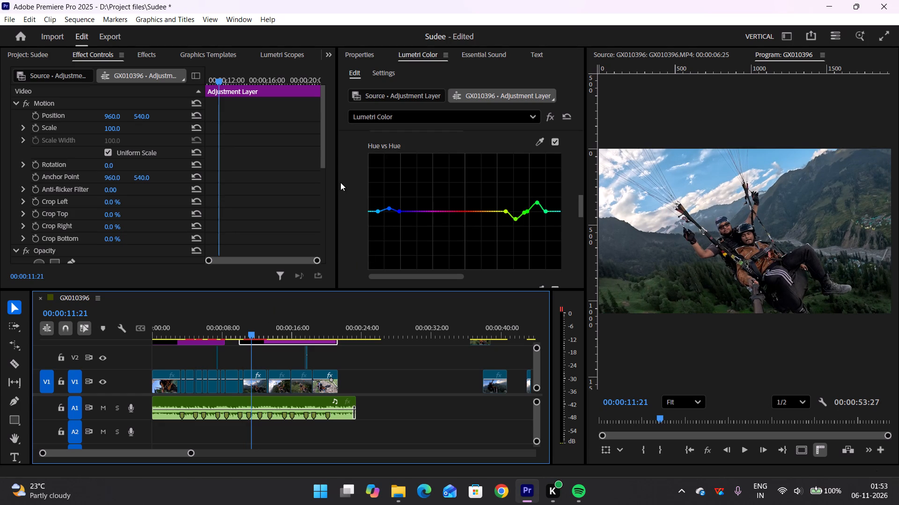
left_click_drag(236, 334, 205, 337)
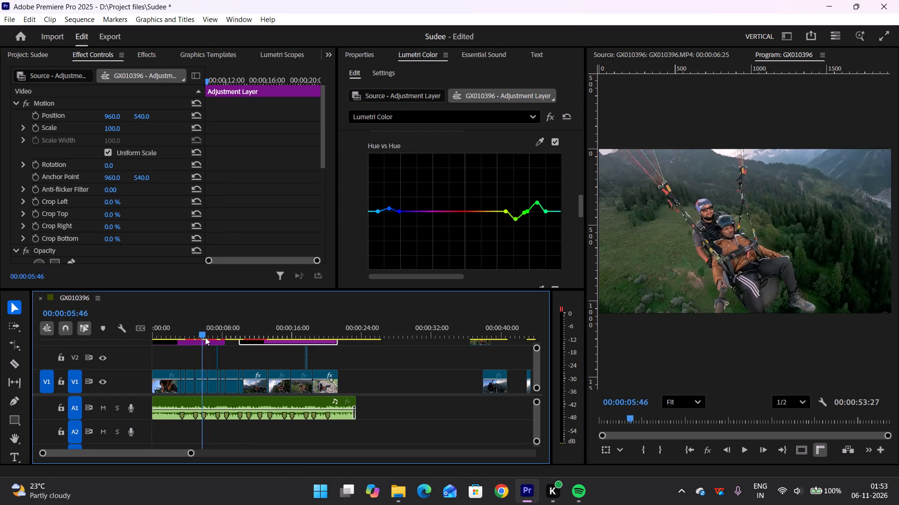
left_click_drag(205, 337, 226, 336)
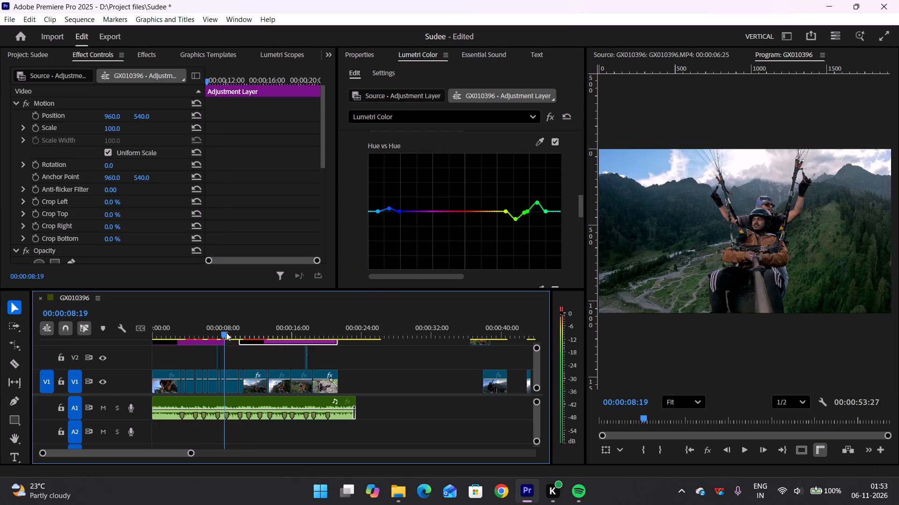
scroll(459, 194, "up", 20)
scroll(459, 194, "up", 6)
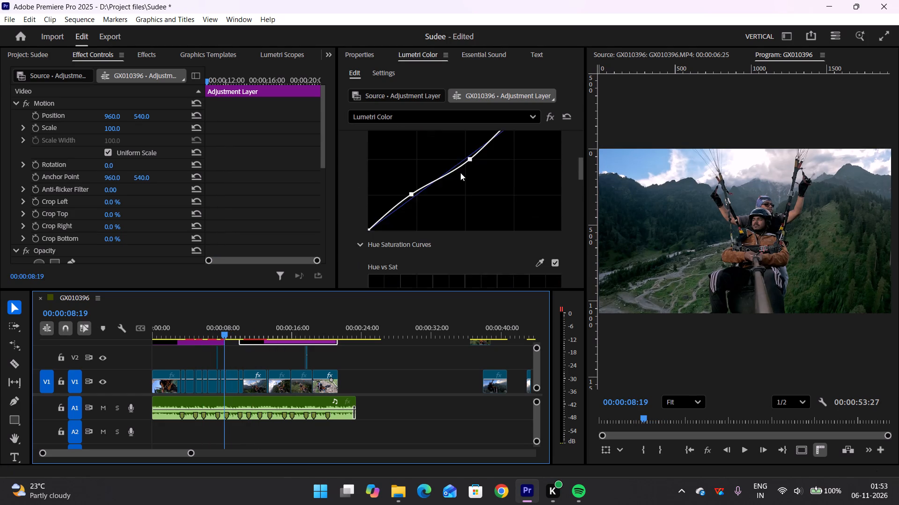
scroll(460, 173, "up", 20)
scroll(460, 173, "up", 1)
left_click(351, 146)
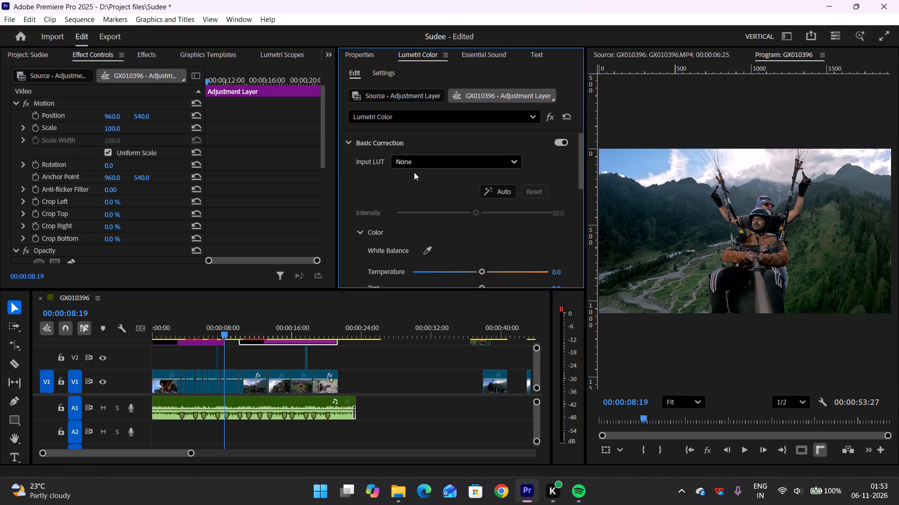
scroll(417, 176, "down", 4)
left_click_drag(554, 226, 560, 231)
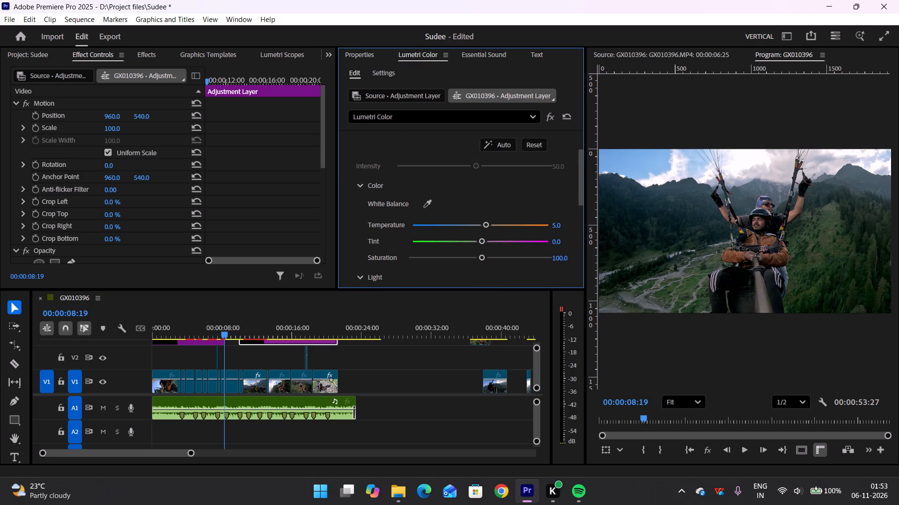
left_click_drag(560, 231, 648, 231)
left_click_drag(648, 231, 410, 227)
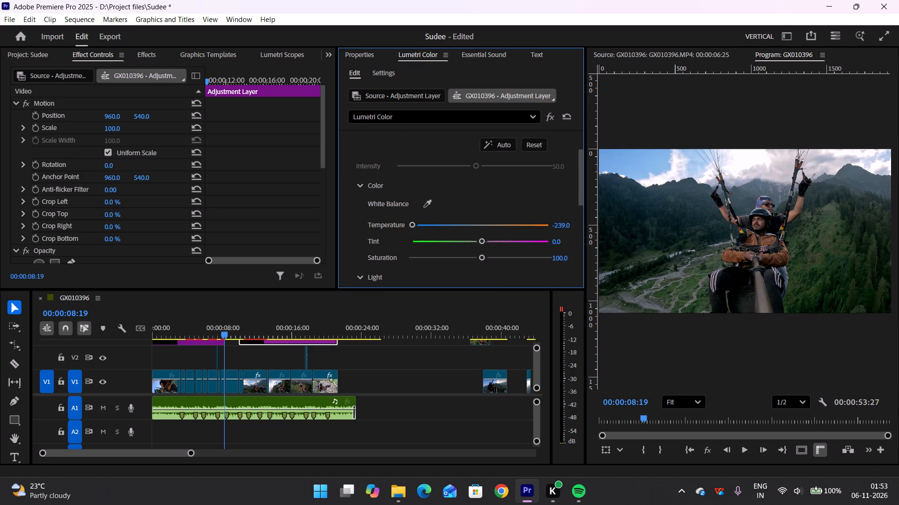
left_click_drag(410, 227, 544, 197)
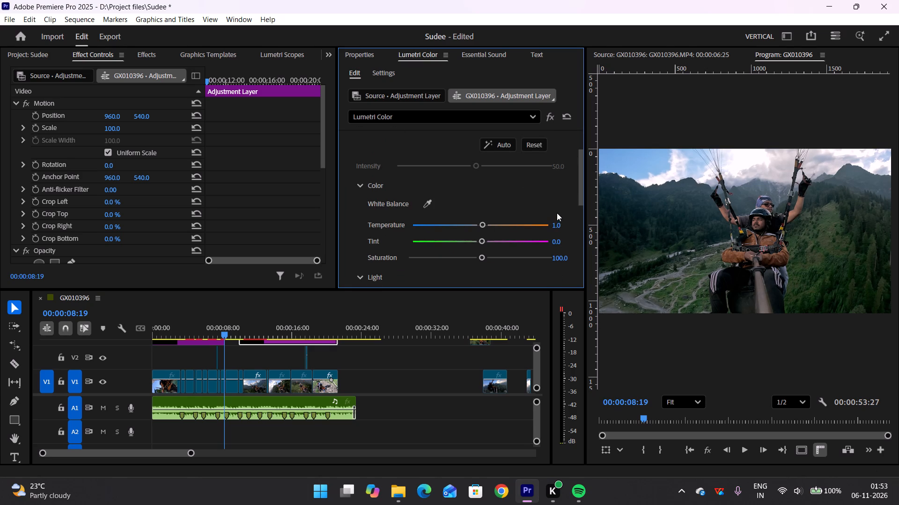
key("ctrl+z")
Set the second adjustment layer's Temperature to 10, judging it on the flying shot at 00:00:11:57.
left_click(221, 328)
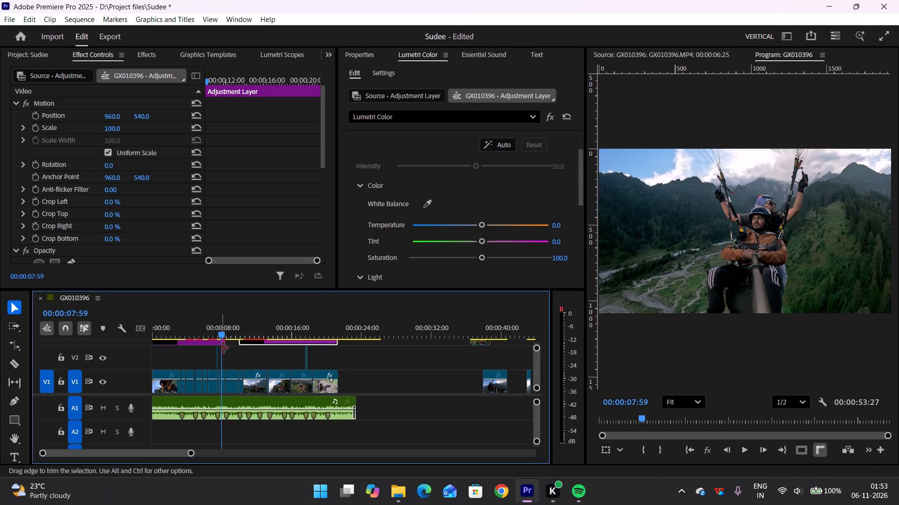
left_click_drag(255, 331, 264, 337)
left_click_drag(262, 331, 257, 338)
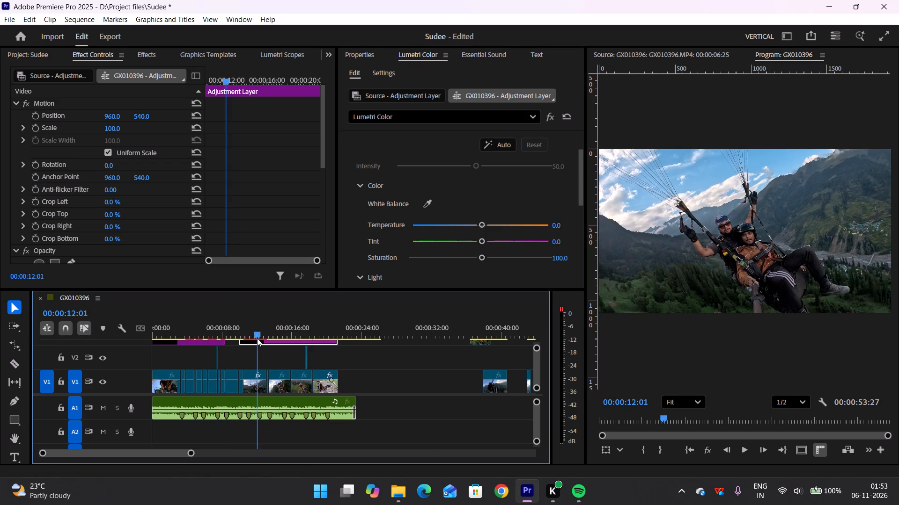
left_click_drag(257, 338, 256, 341)
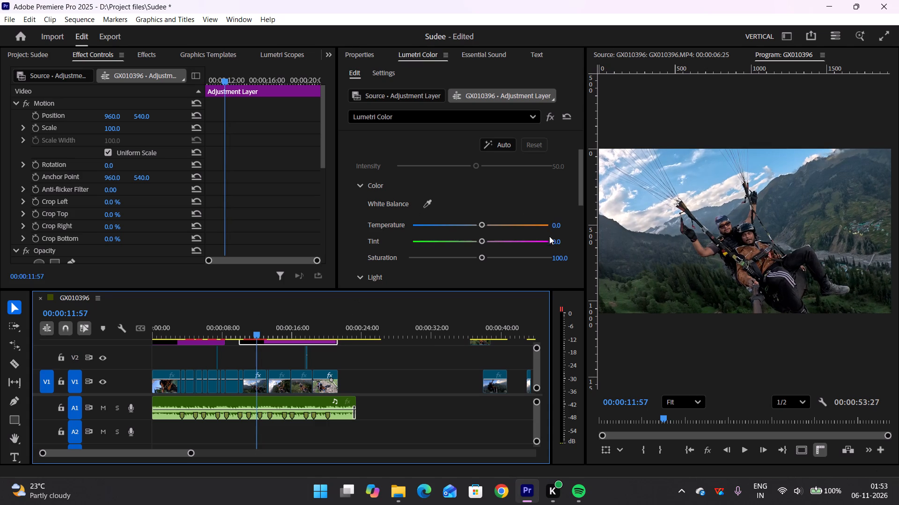
left_click_drag(553, 224, 570, 230)
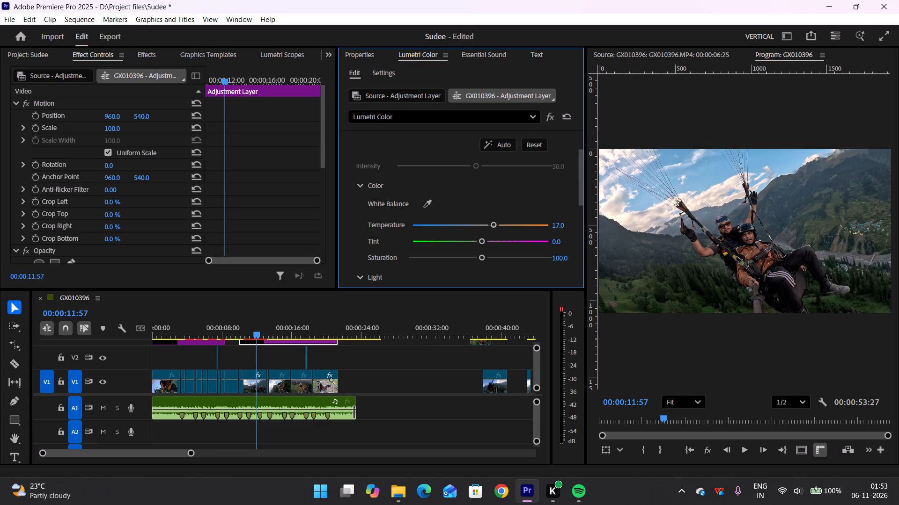
left_click_drag(570, 230, 568, 231)
left_click(557, 221)
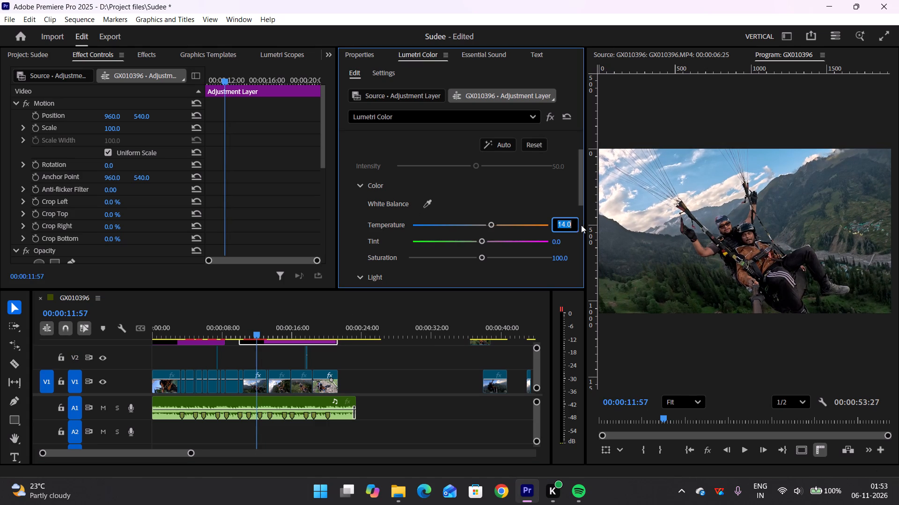
type("10")
key("Return")
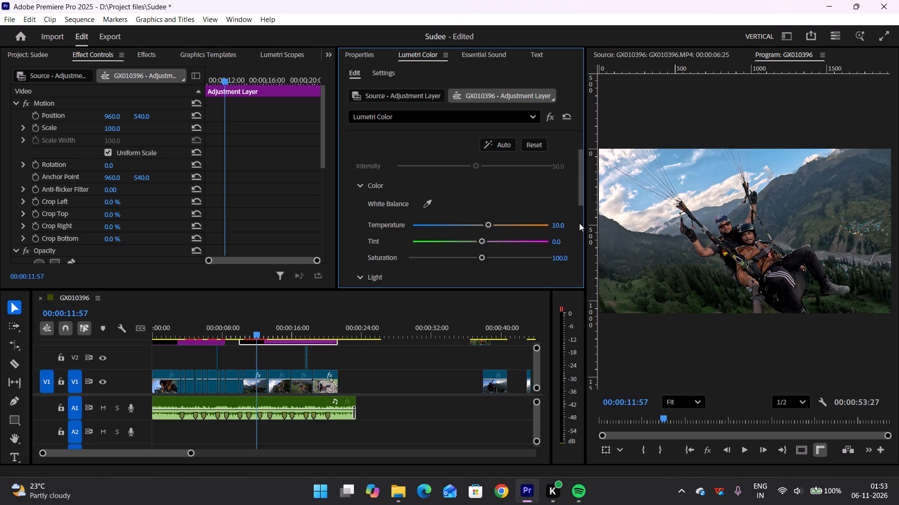
Set the second adjustment layer's Tint to -10.
left_click_drag(555, 239, 547, 239)
left_click(563, 241)
key("minus")
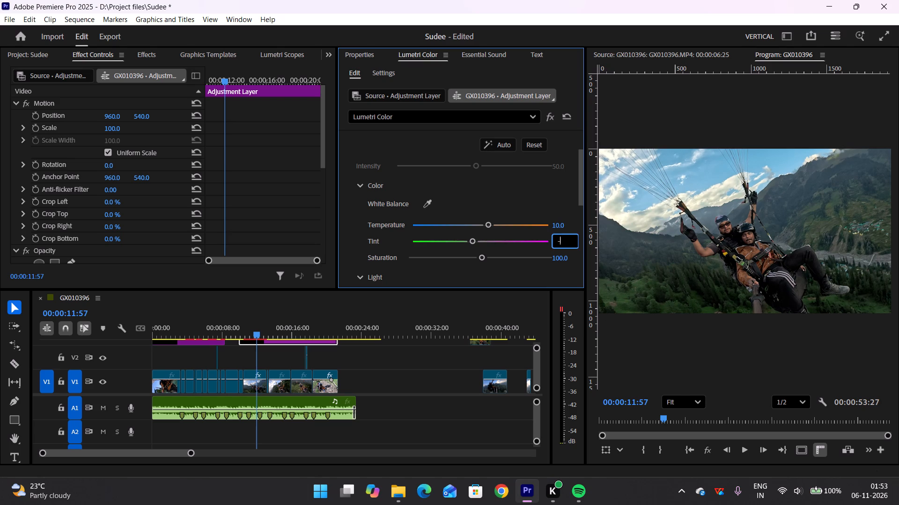
type("10")
key("Return")
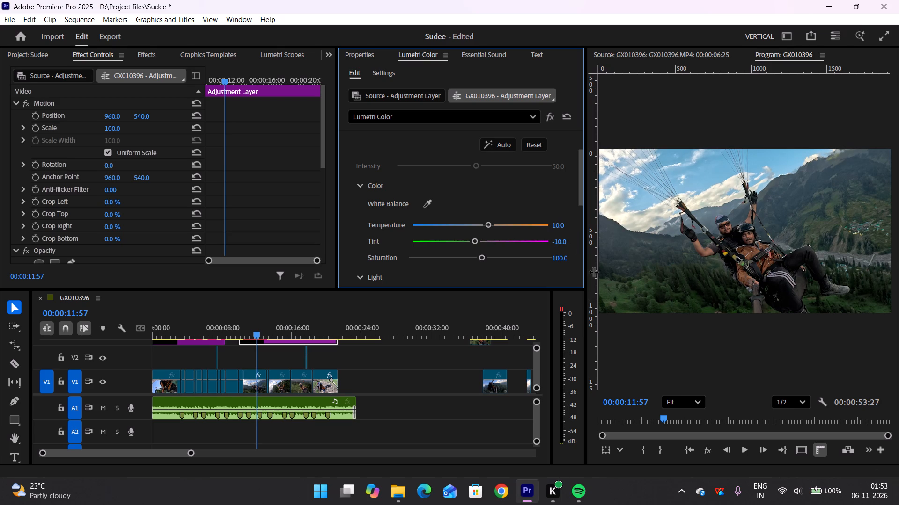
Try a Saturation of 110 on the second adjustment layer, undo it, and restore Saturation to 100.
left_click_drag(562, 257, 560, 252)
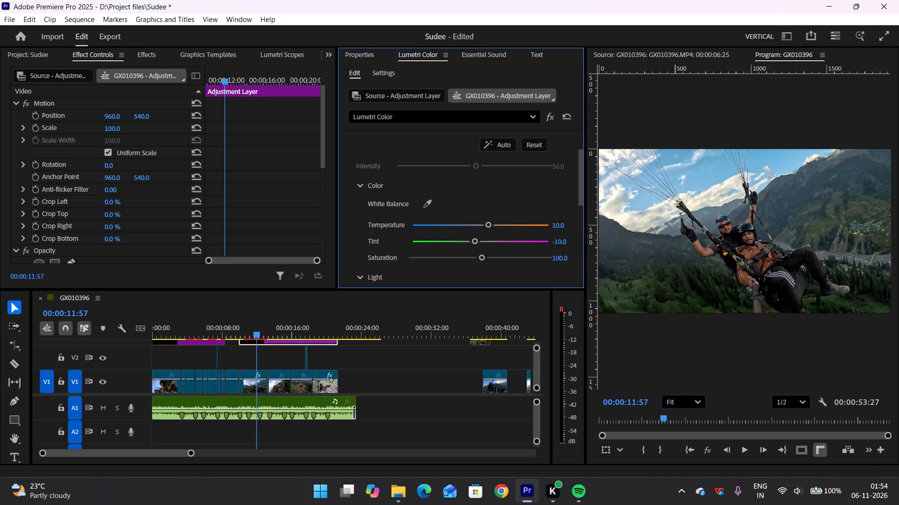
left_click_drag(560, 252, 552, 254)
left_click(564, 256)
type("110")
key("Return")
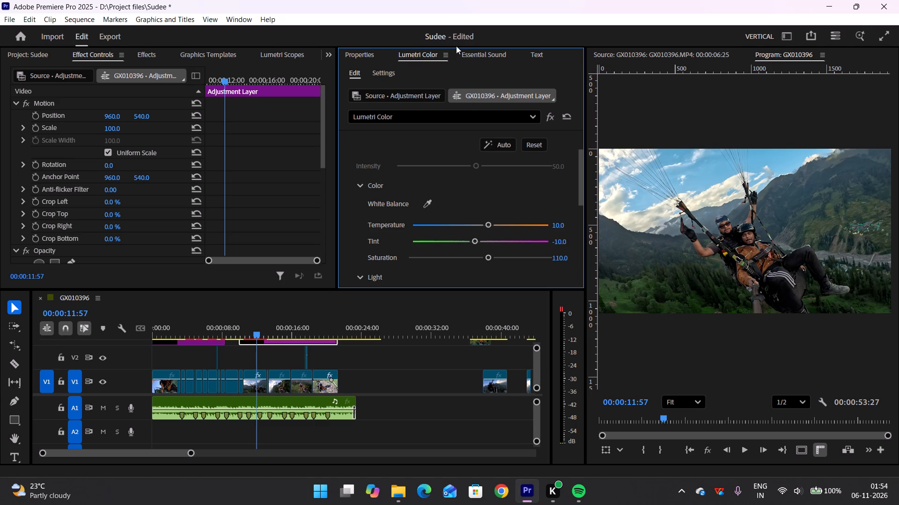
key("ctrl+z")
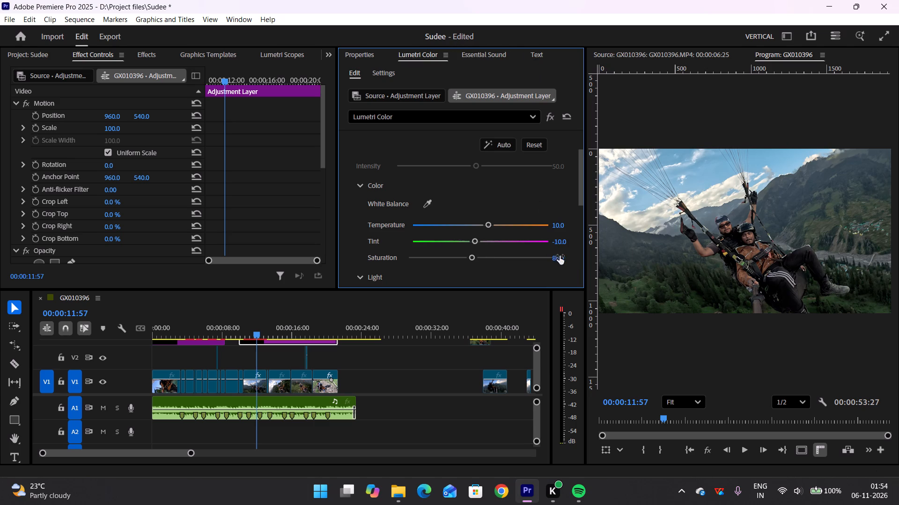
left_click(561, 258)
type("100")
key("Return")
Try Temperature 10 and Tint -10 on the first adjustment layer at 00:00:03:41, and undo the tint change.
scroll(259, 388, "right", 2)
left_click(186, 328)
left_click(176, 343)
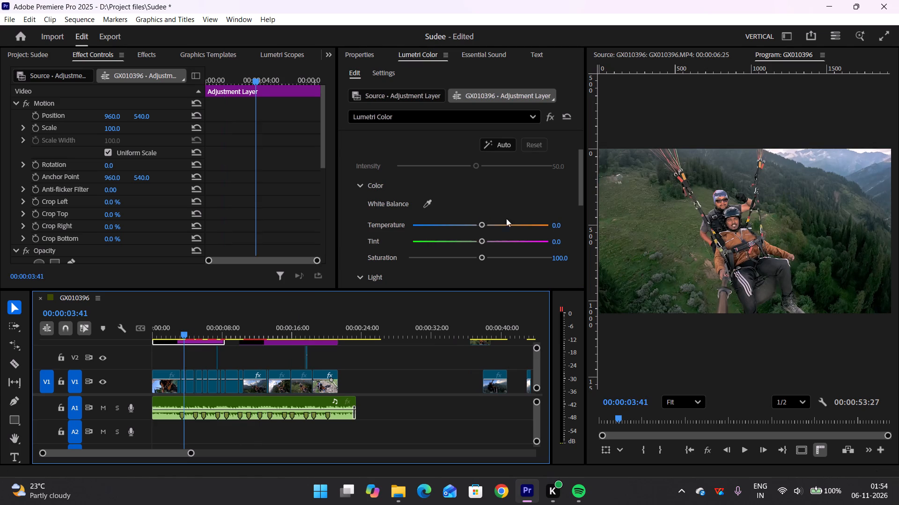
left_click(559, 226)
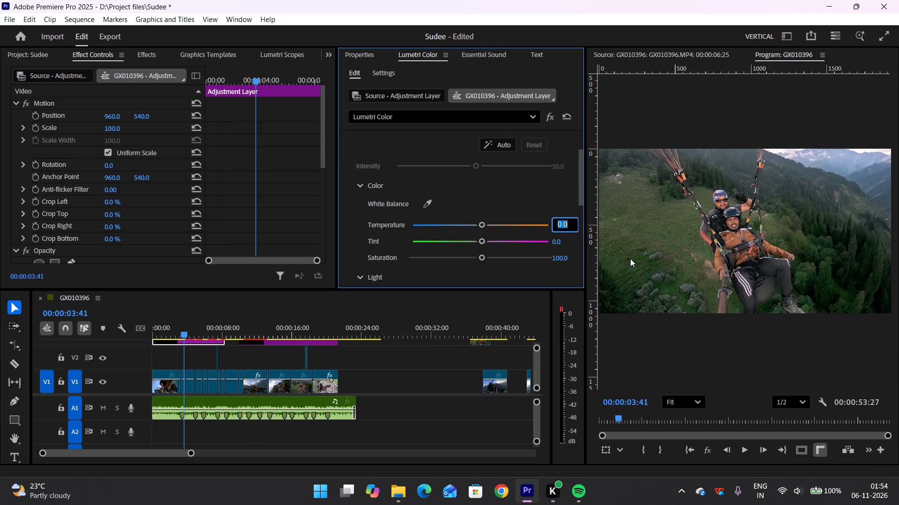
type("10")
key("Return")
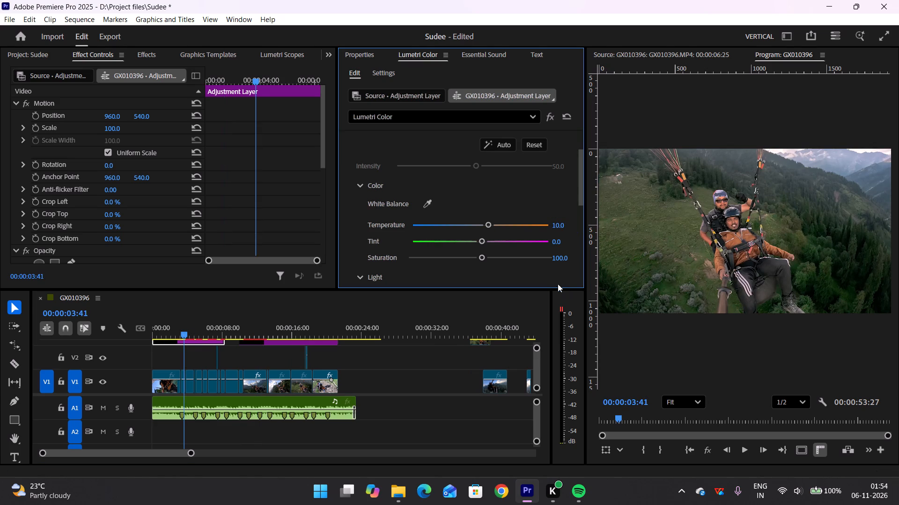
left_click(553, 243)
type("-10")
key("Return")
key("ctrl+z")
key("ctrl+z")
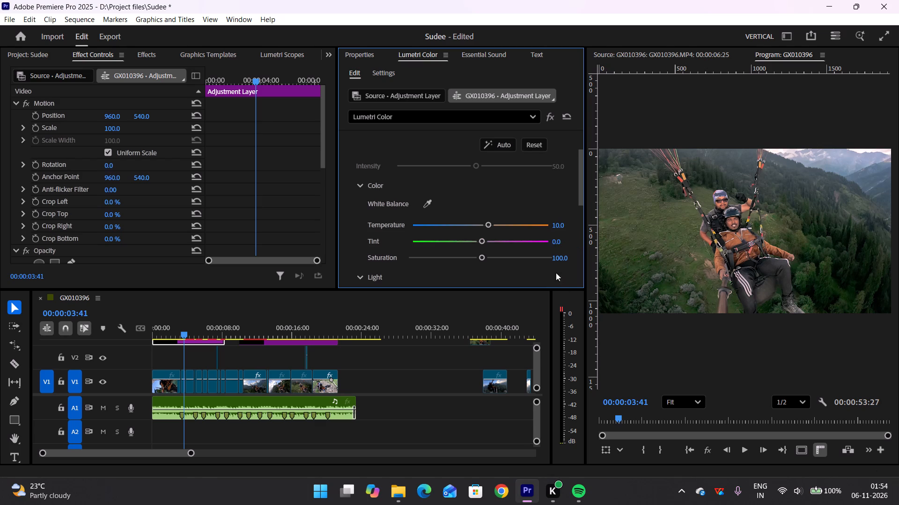
Cool the first adjustment layer's Temperature to -11.
left_click_drag(558, 224, 554, 224)
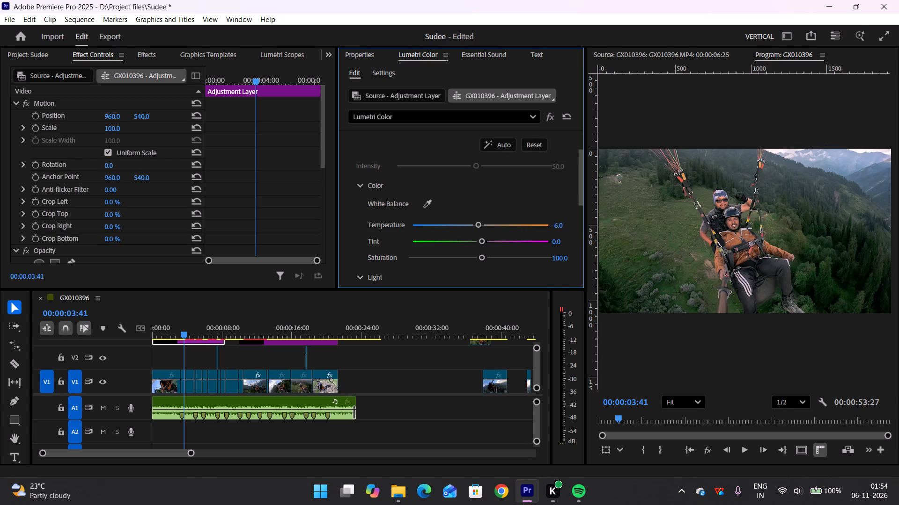
left_click_drag(554, 224, 553, 226)
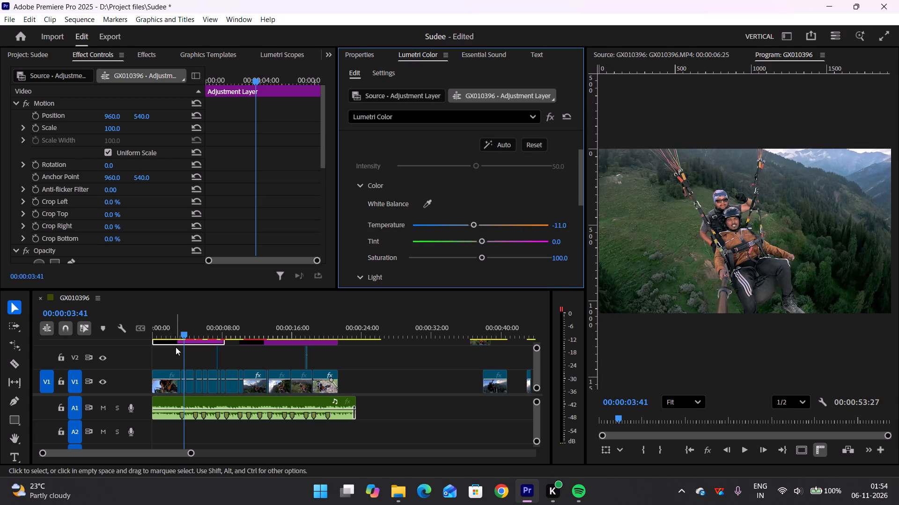
Play the edit from the start through to the closing title to review the grade.
left_click_drag(182, 334, 124, 327)
key("space")
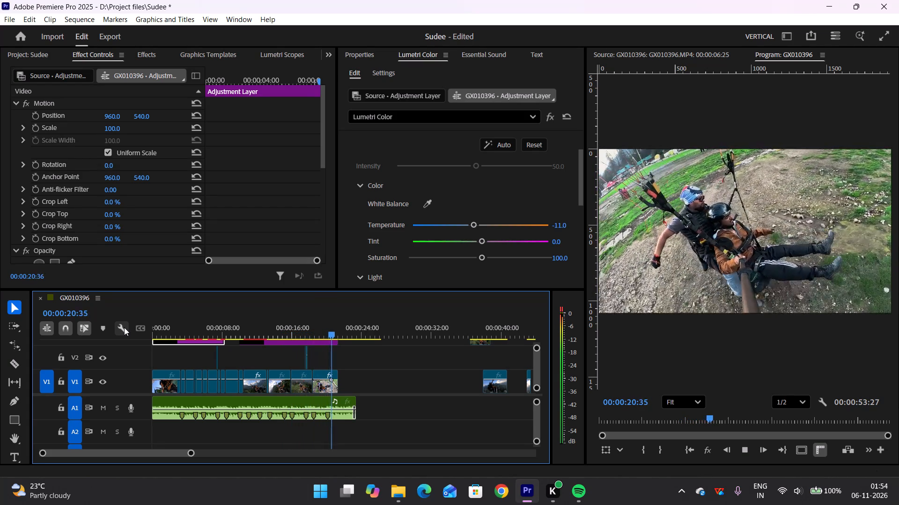
key("space")
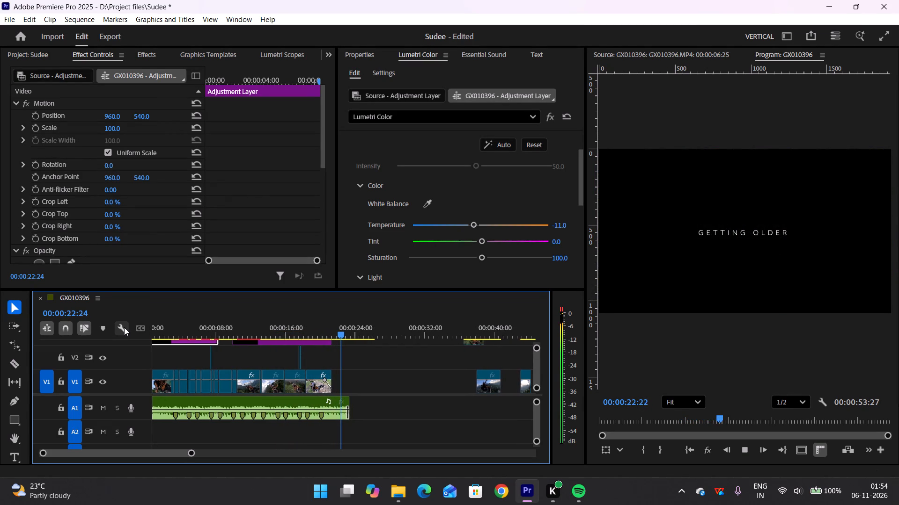
Insert "WE'RE NEVER" before "GETTING OLDER" in the closing title so it reads "WE'RE NEVER GETTING OLDER".
left_click(724, 229)
double_click(724, 229)
left_click(724, 231)
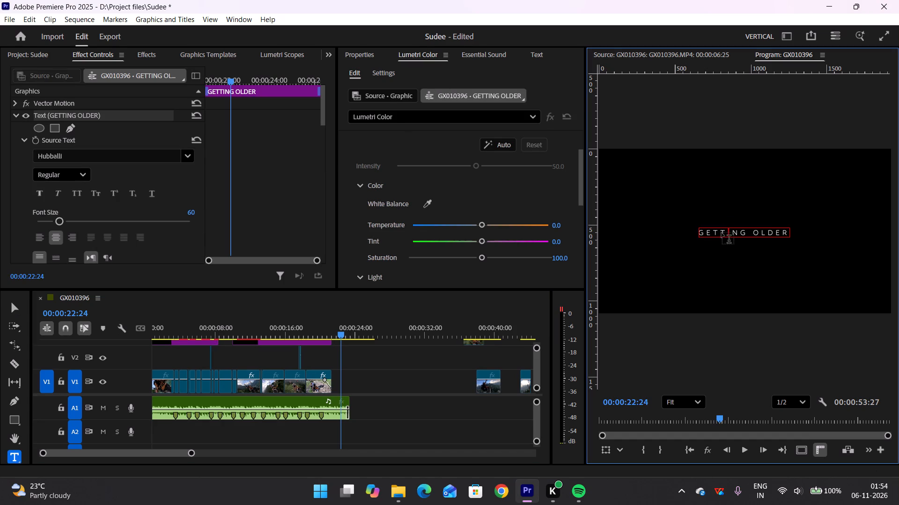
key("ctrl+Left")
type("WE")
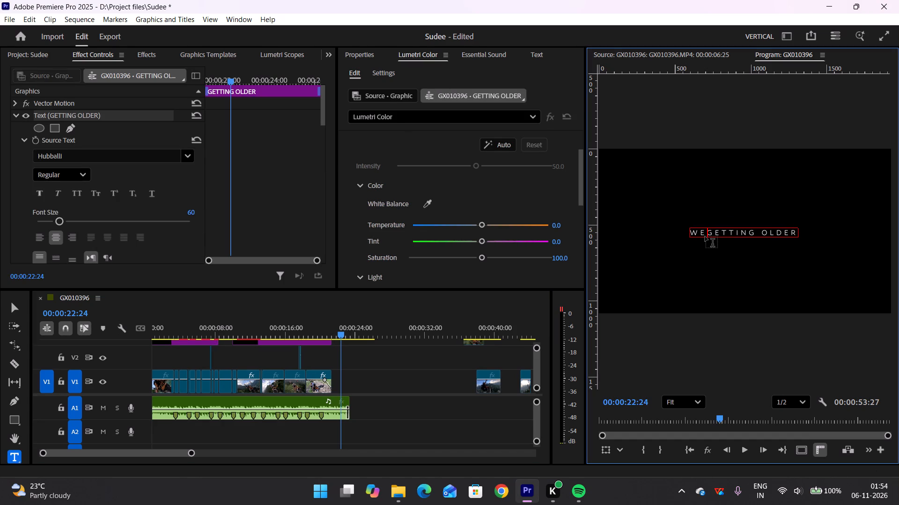
type("'RE NEVER")
key("space")
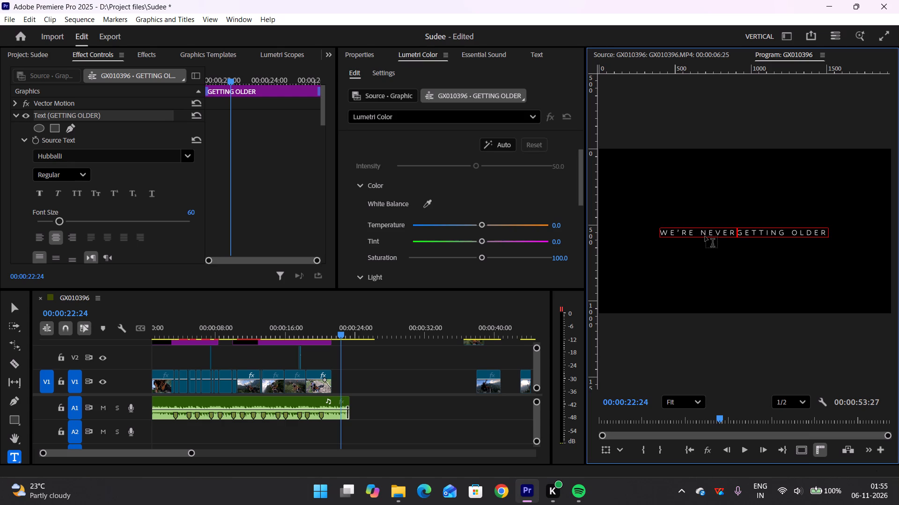
Center the closing title "WE'RE NEVER GETTING OLDER" horizontally and vertically in the video frame.
left_click(381, 338)
left_click_drag(379, 333, 341, 331)
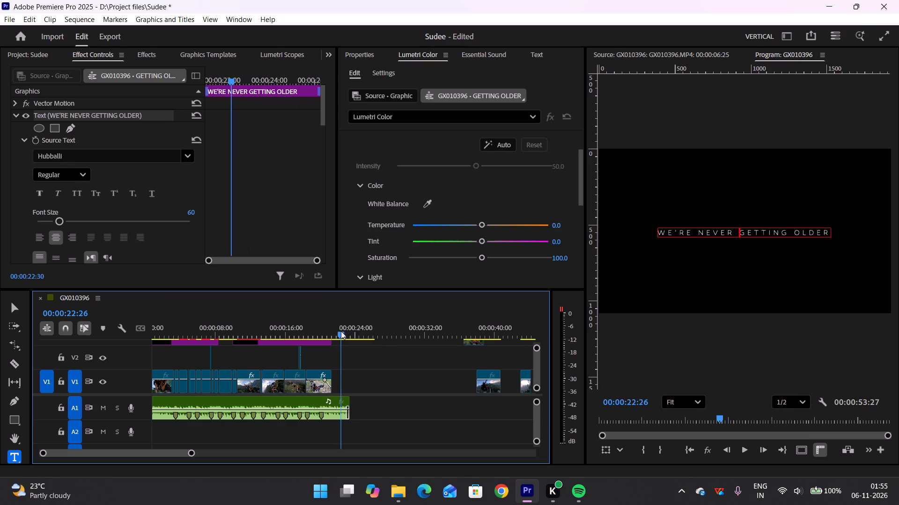
left_click_drag(341, 331, 342, 330)
key("v")
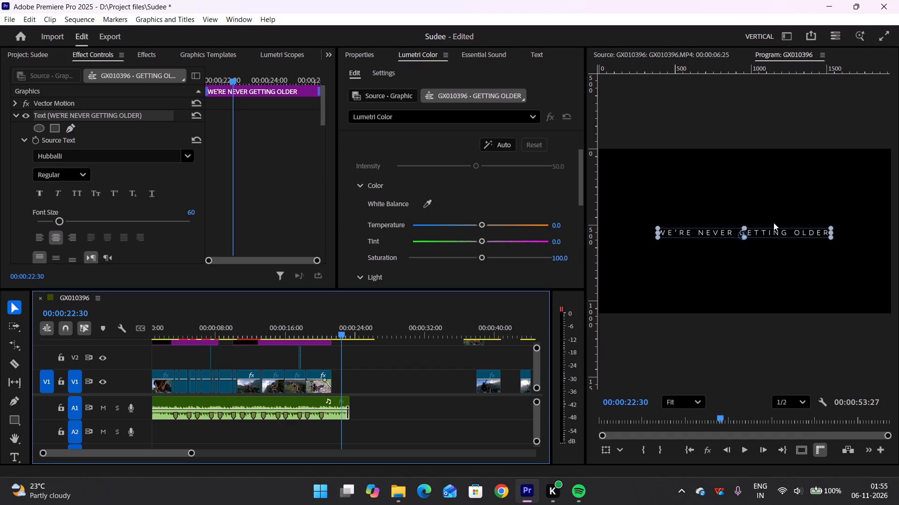
right_click(716, 232)
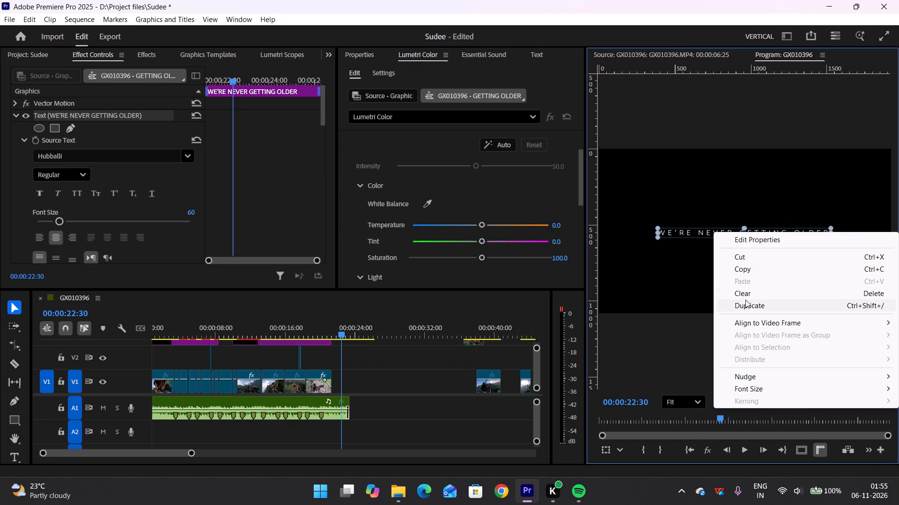
left_click(680, 330)
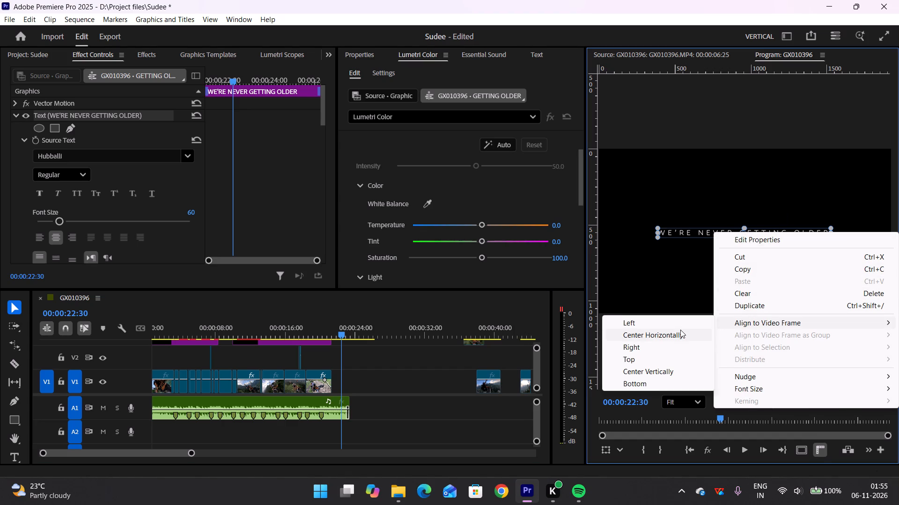
right_click(702, 232)
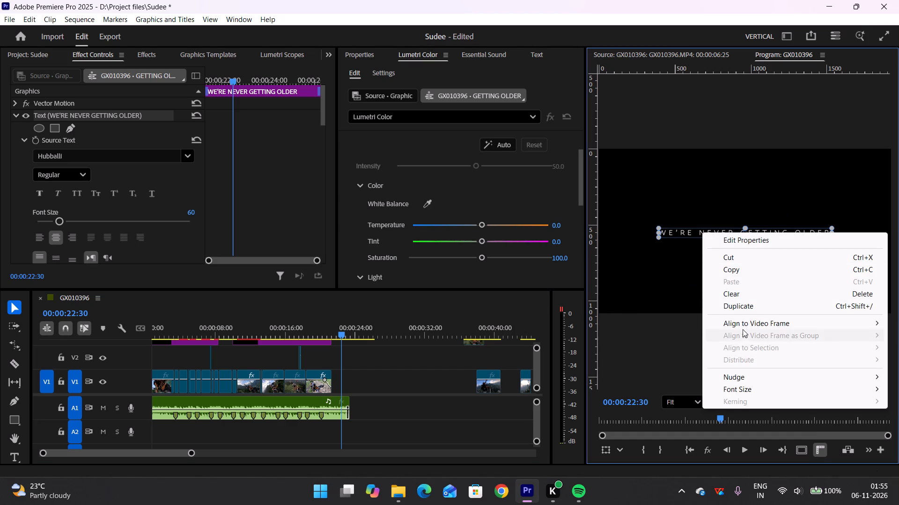
left_click(651, 369)
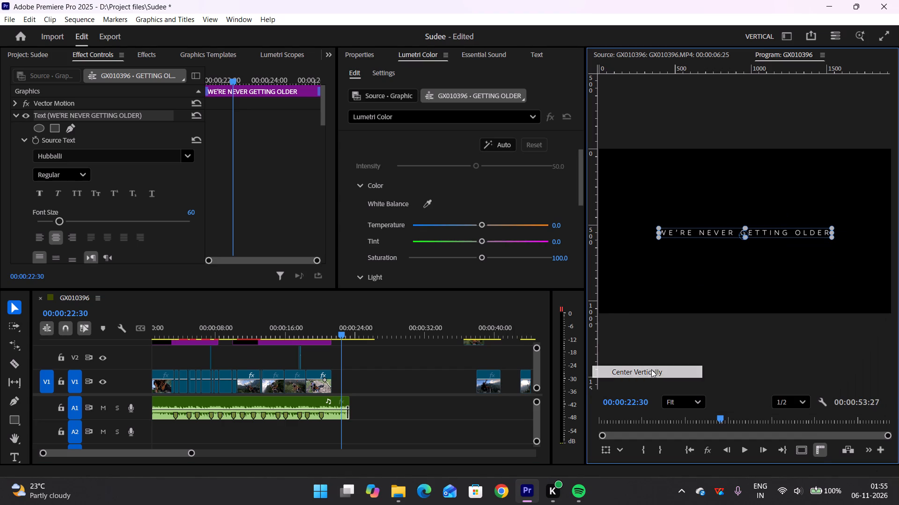
Move the title clip on V4 earlier to start at 00:00:20:03 and trim its end to the end of the music.
key("grave")
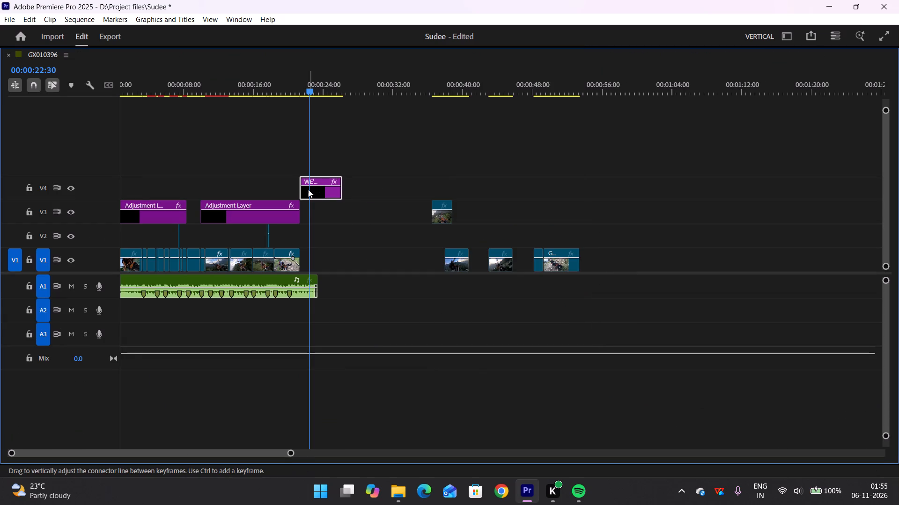
left_click_drag(315, 190, 306, 190)
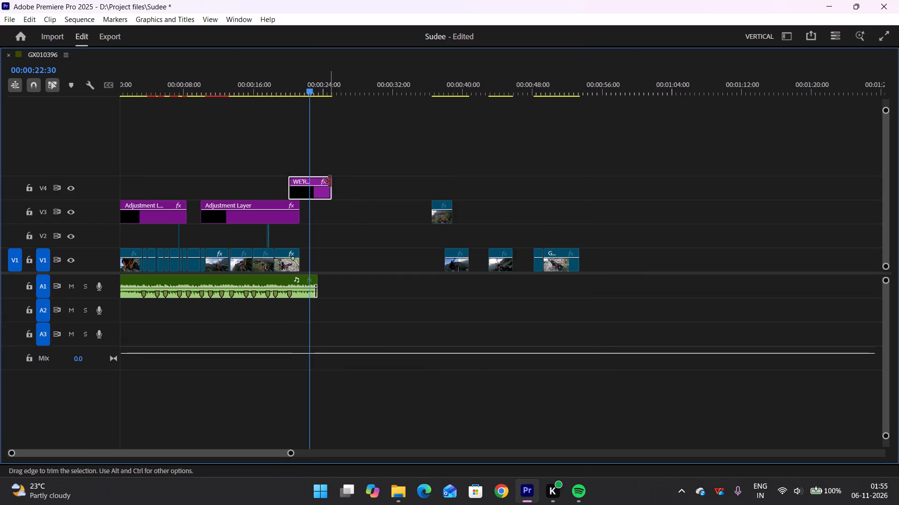
left_click_drag(330, 180, 318, 183)
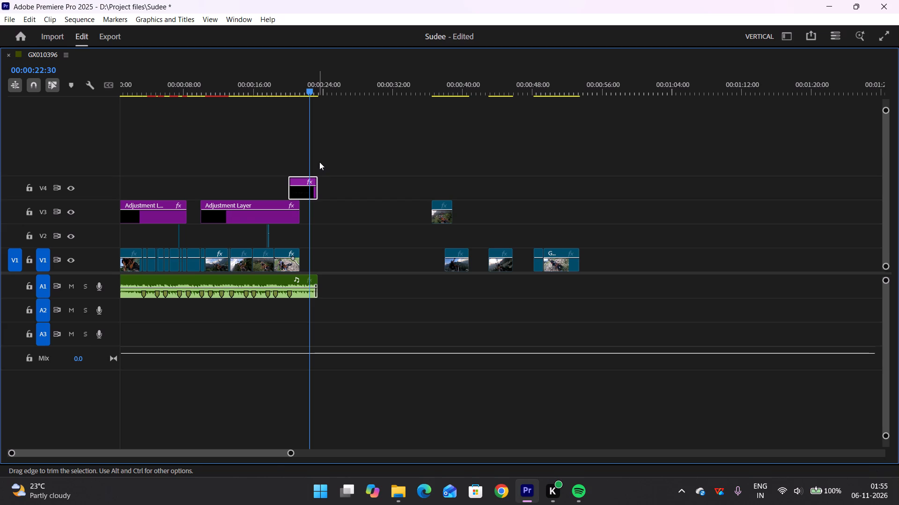
Add two opacity keyframes at the start of the title clip, fading it in from 0 at 00:00:20:03 to 100.
key("p")
left_click(293, 186)
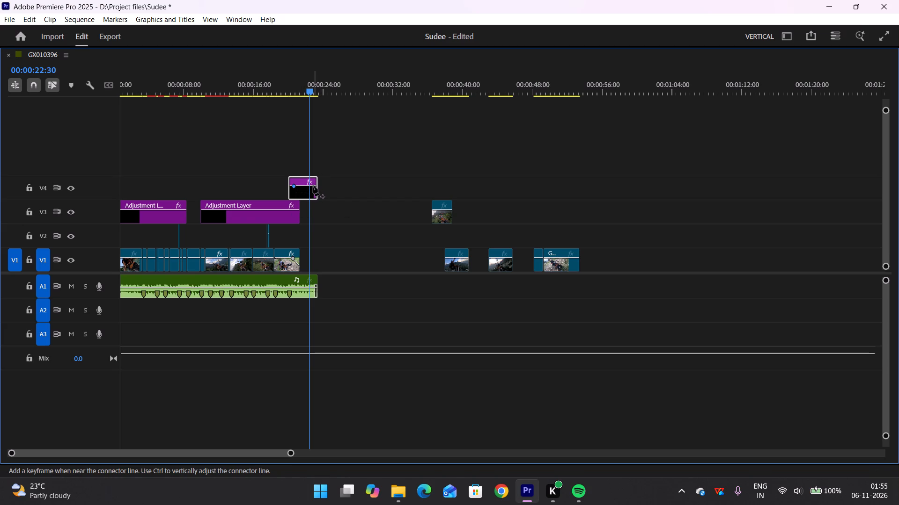
left_click(313, 186)
left_click(290, 186)
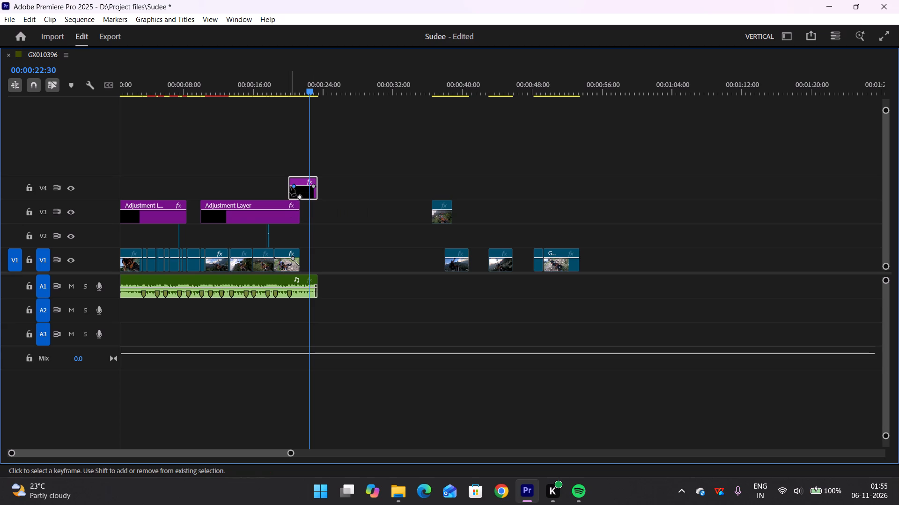
key("ctrl+z")
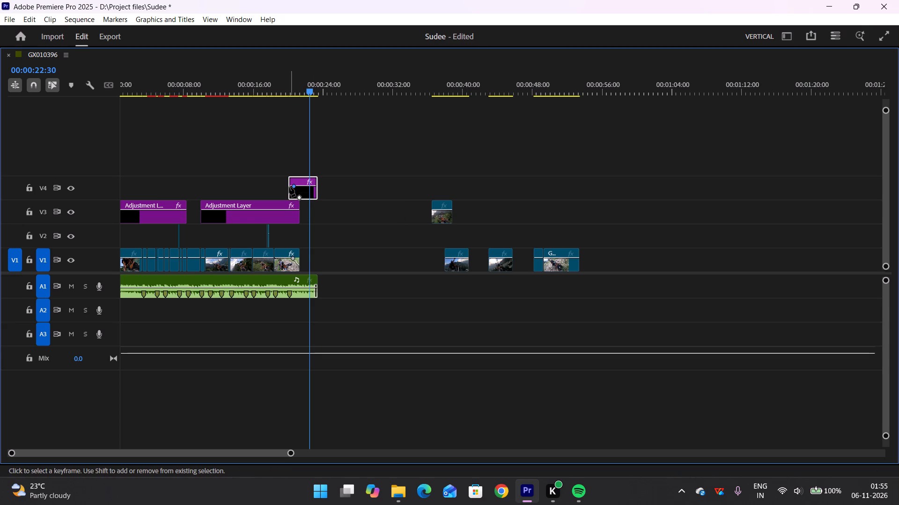
left_click(289, 187)
key("ctrl+z")
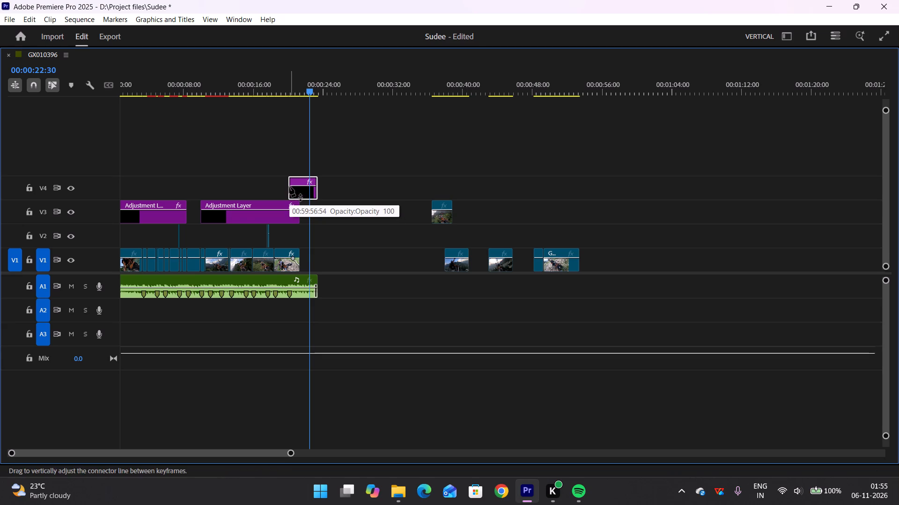
key("ctrl+shift+z")
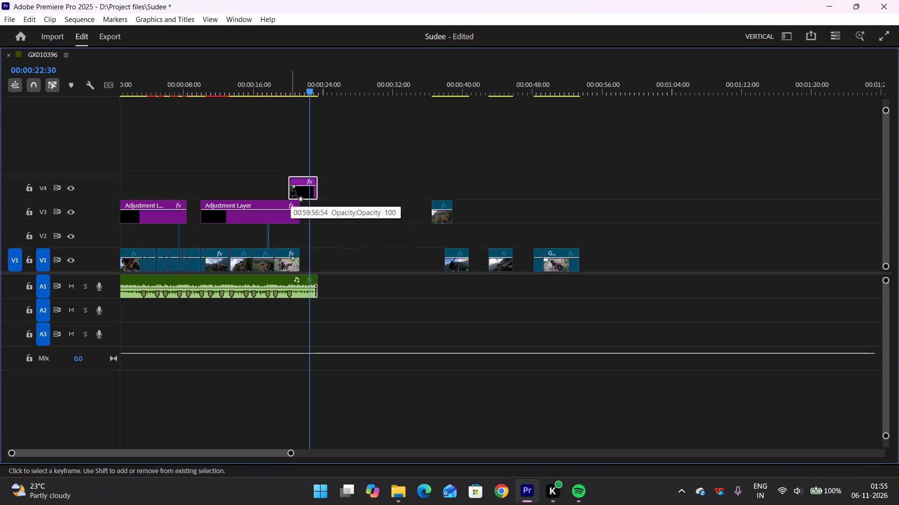
left_click(291, 189)
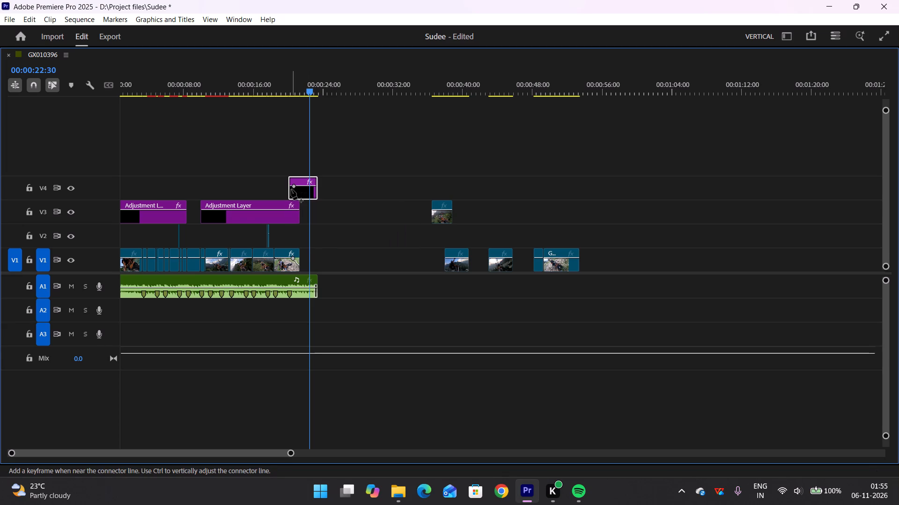
key("v")
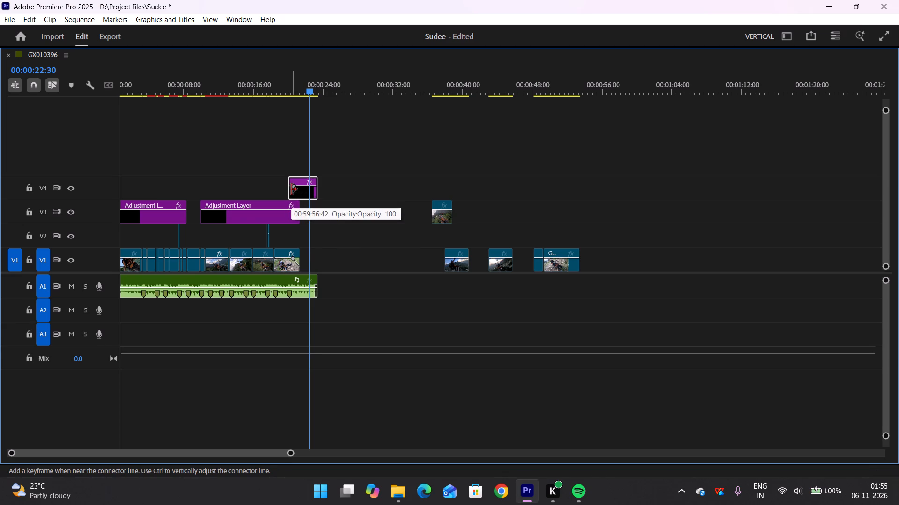
left_click_drag(292, 187, 274, 204)
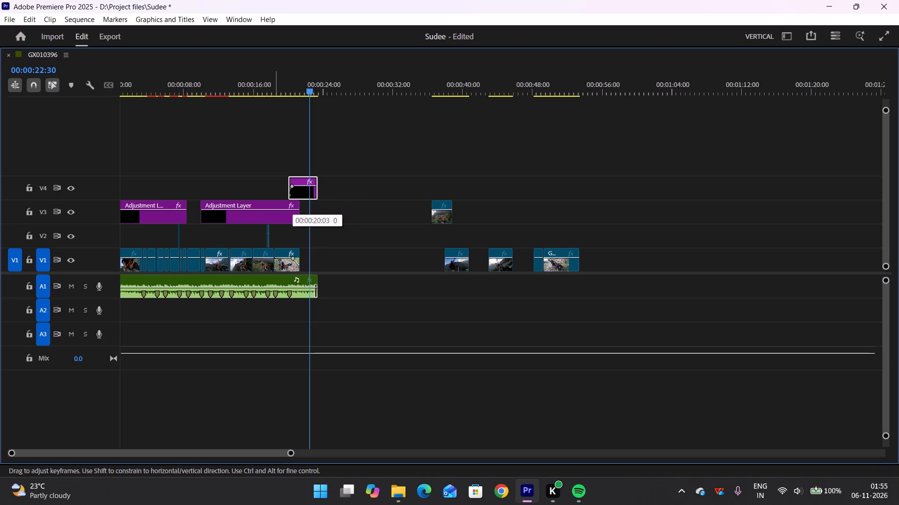
left_click_drag(274, 204, 273, 205)
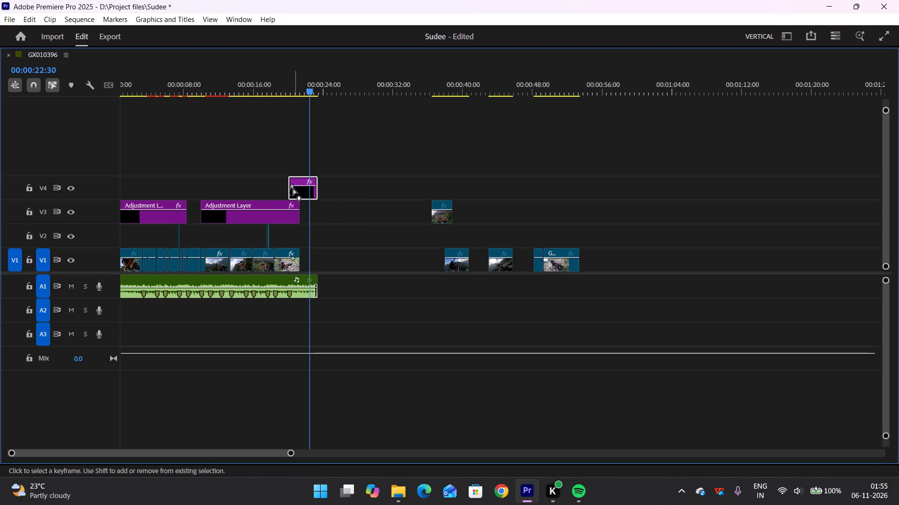
Add two opacity keyframes near the title clip's end, fading it out from 100 at about 00:00:22:54.
key("p")
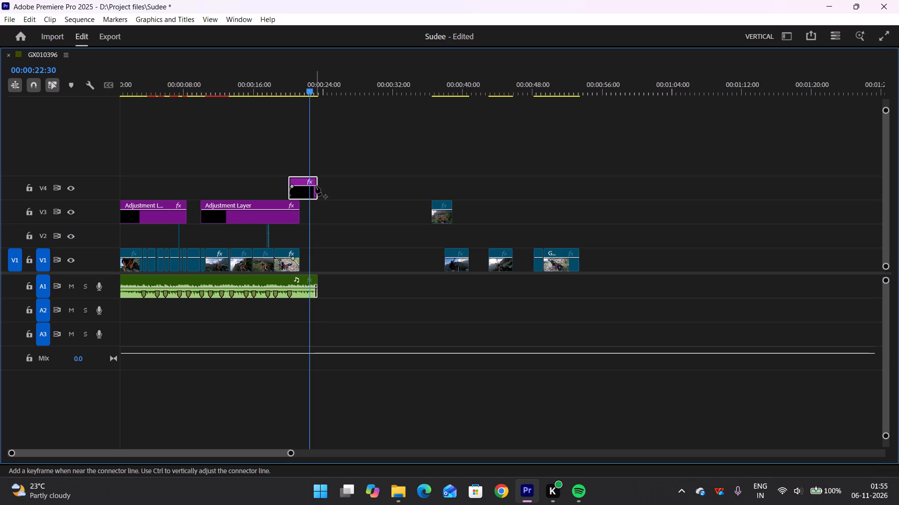
left_click(315, 186)
left_click(312, 187)
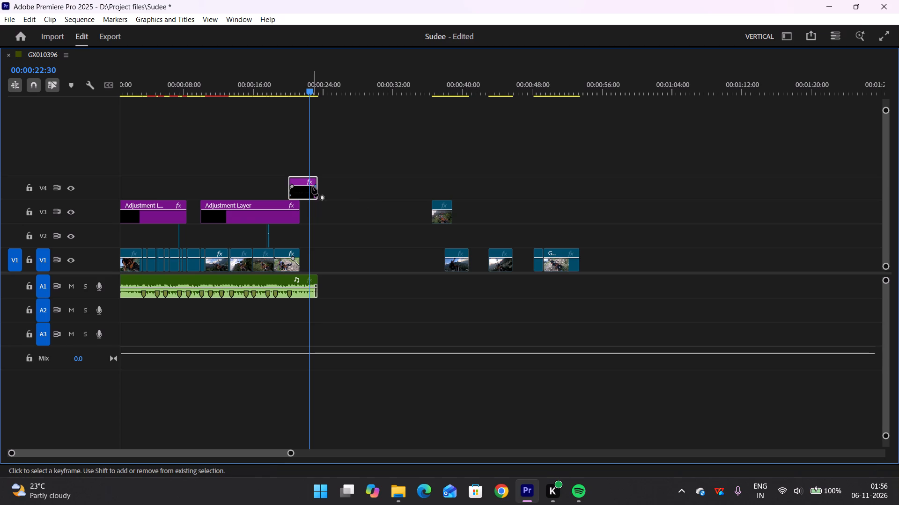
key("ctrl+z")
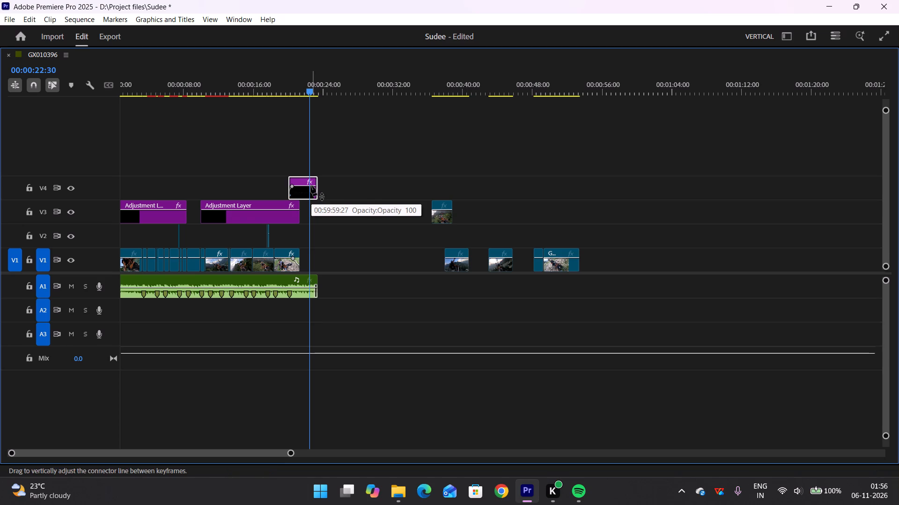
left_click(311, 186)
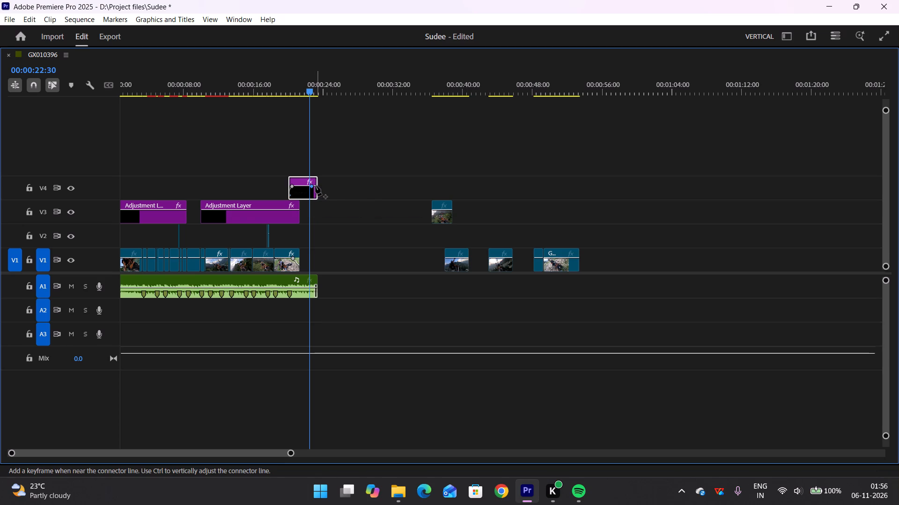
left_click(316, 186)
key("v")
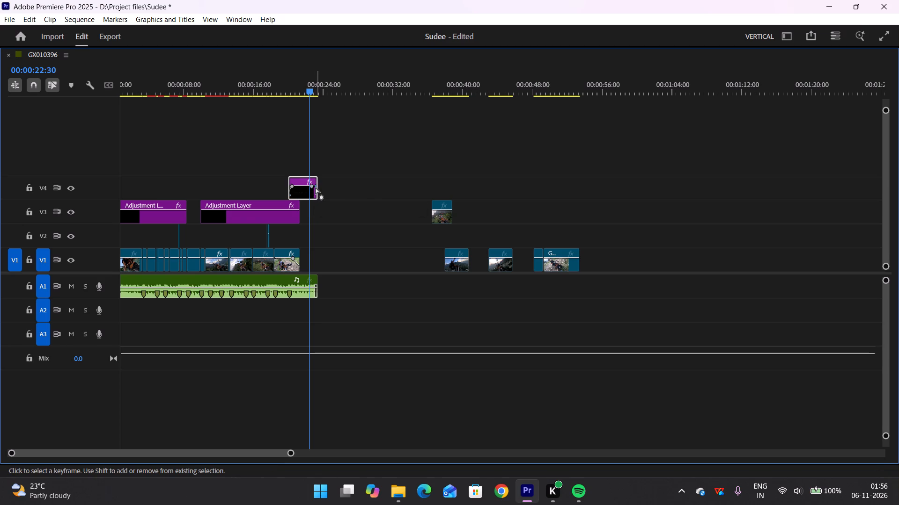
left_click_drag(316, 188, 317, 209)
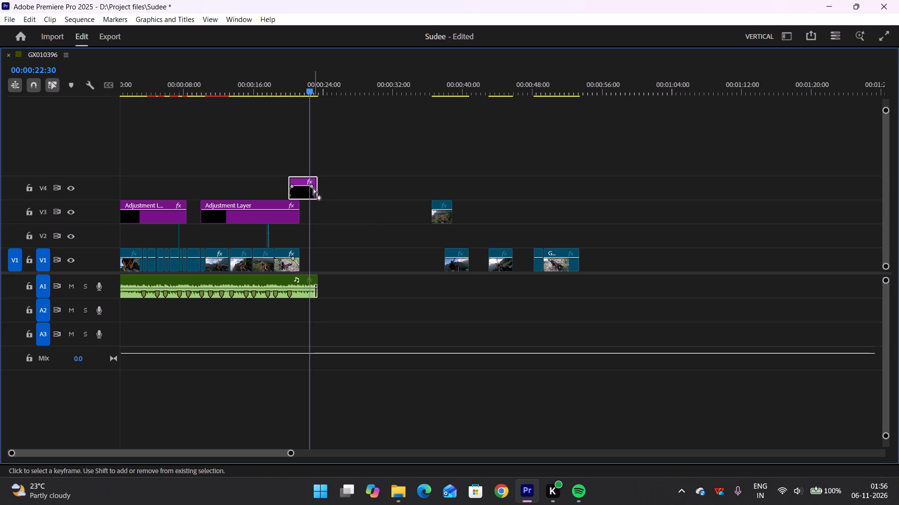
left_click(313, 188)
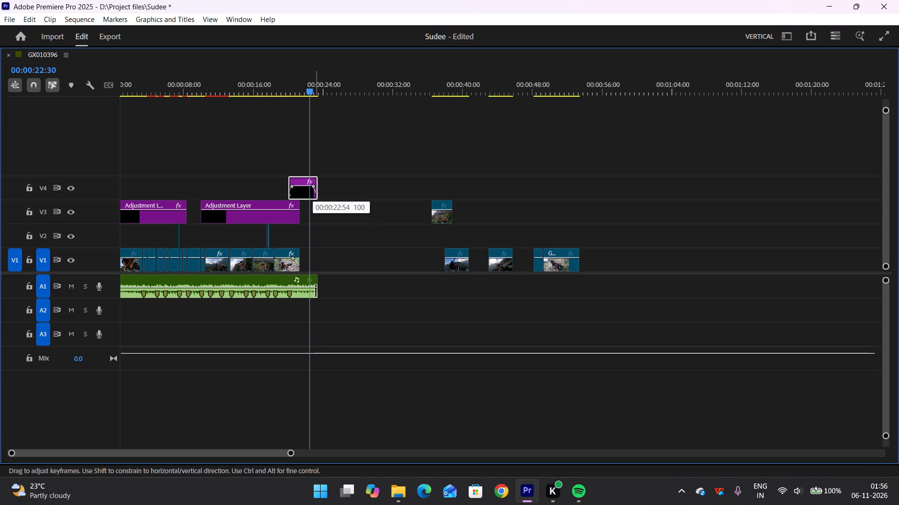
Play the ending from about 00:00:20:01 to review the closing title's fade-in and fade-out.
key("grave")
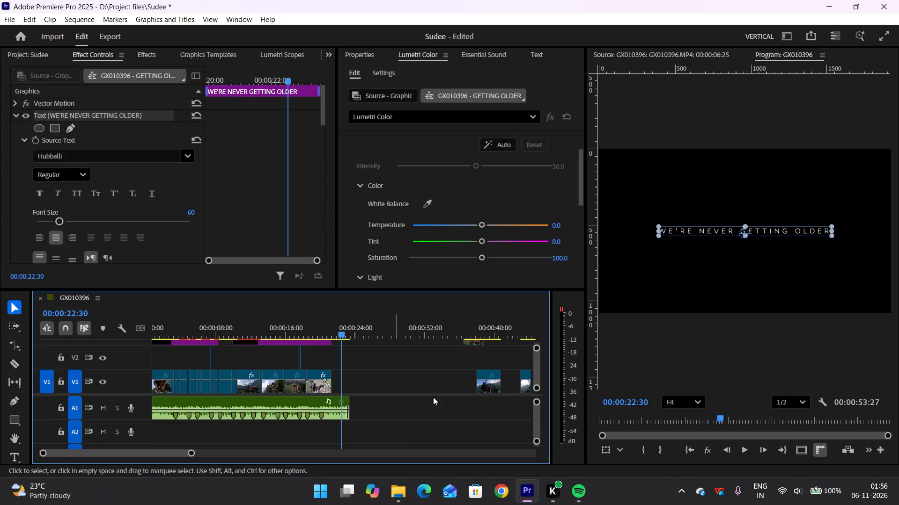
left_click_drag(343, 331, 322, 329)
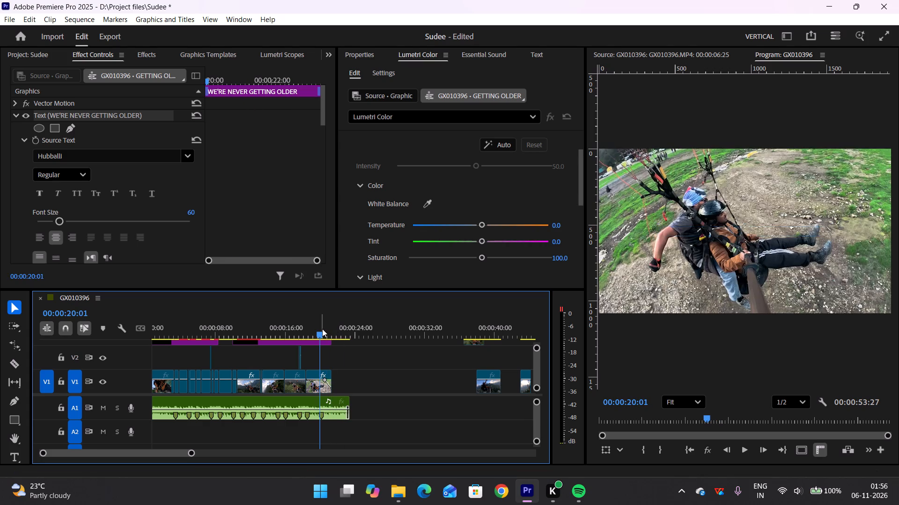
key("space")
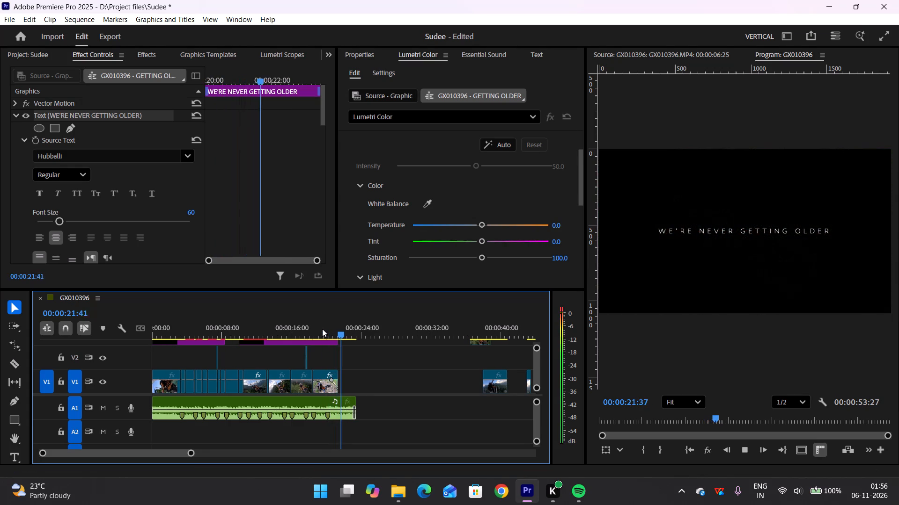
key("space")
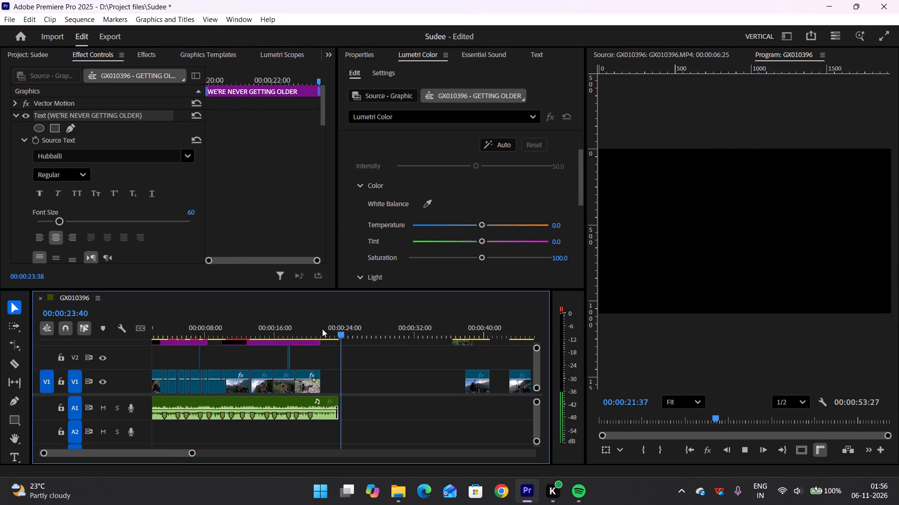
Duplicate the closing title clip to the very start of the sequence on V4.
key("grave")
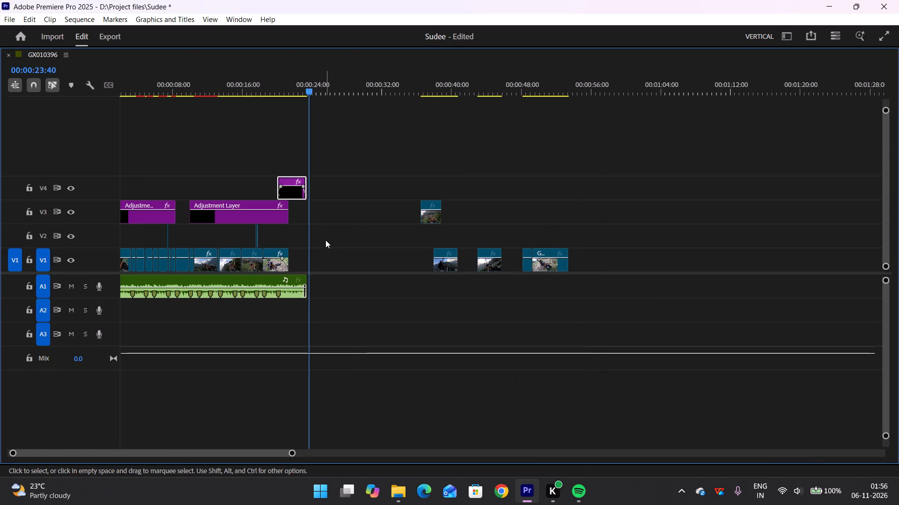
scroll(340, 202, "right", 5)
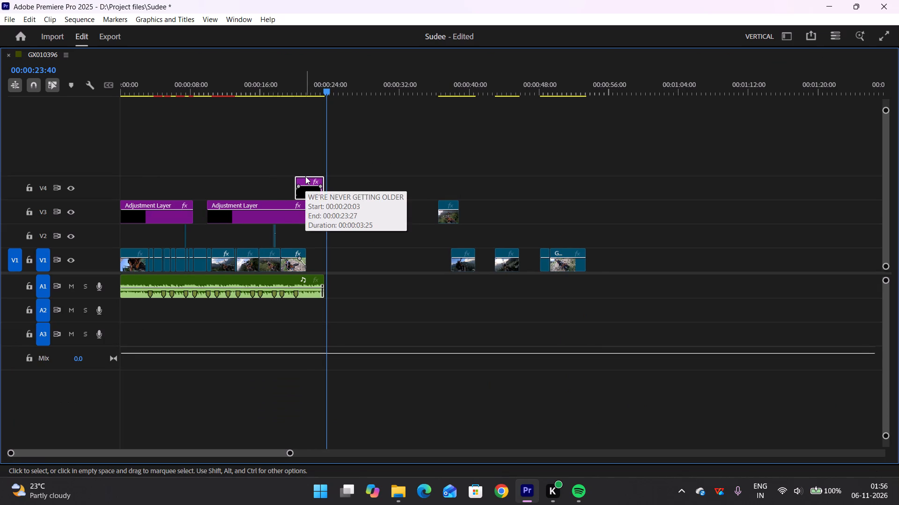
left_click_drag(305, 176, 147, 180)
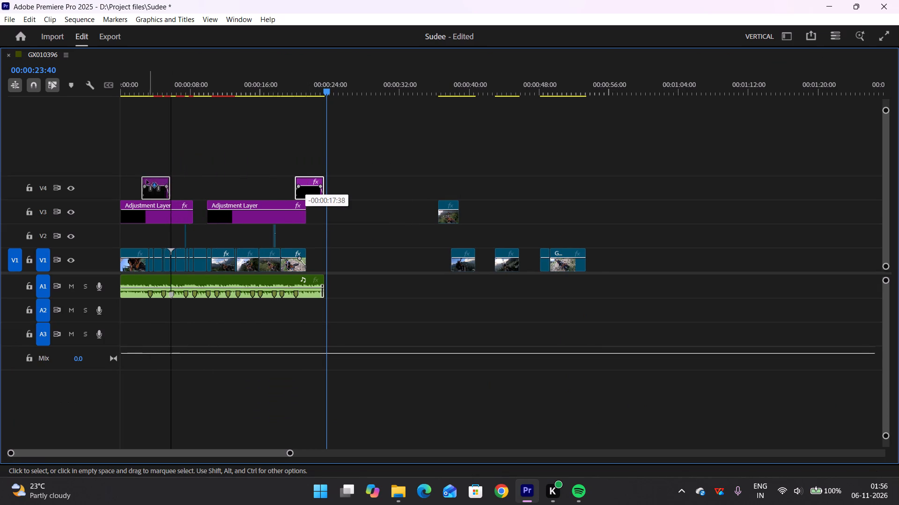
left_click_drag(147, 180, 129, 186)
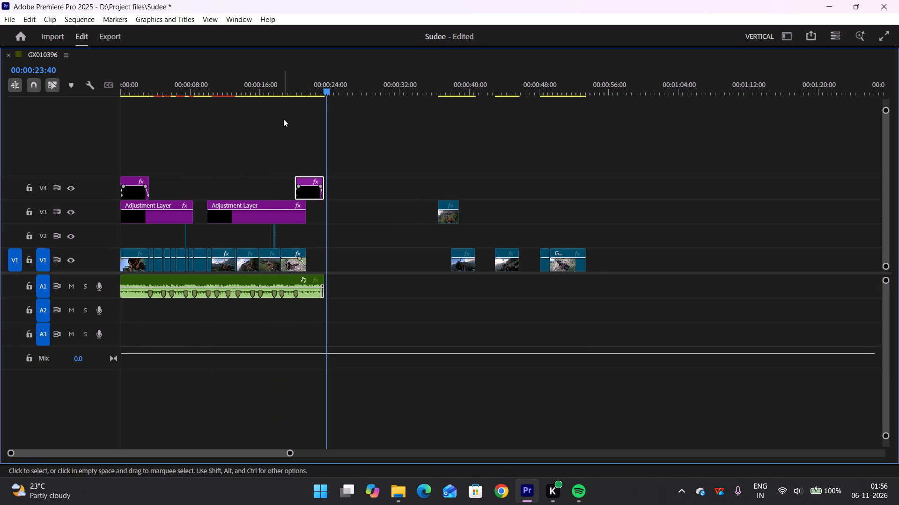
Play the sequence from 00:00:00:00 to about 00:00:04:19 to review the opening title over the first clip.
left_click_drag(327, 93, 49, 126)
type("`")
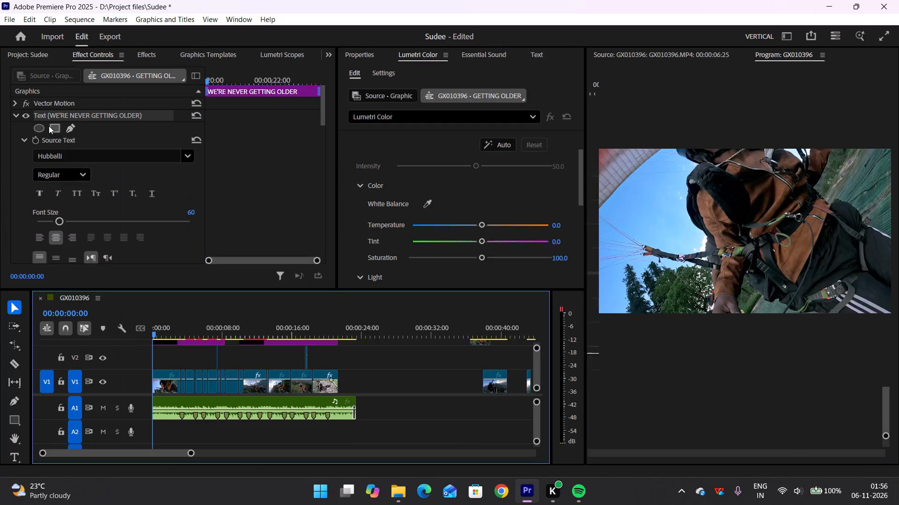
key("space")
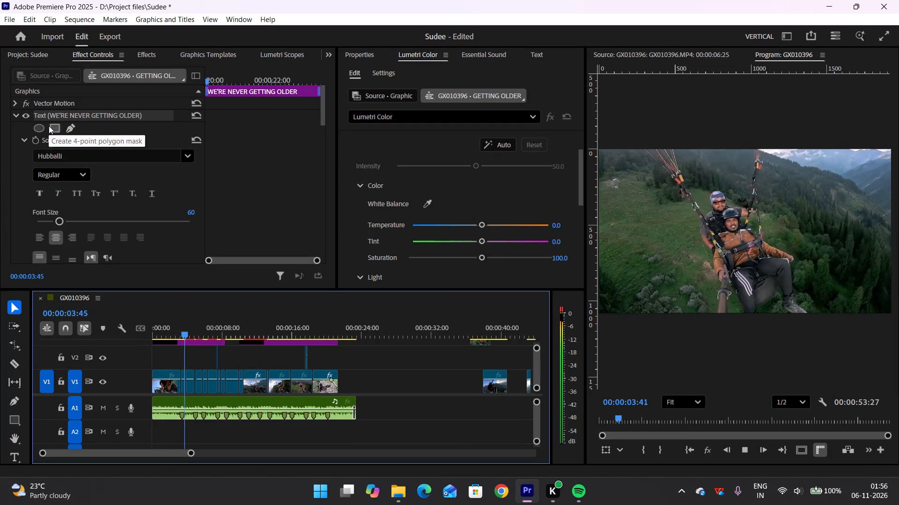
key("space")
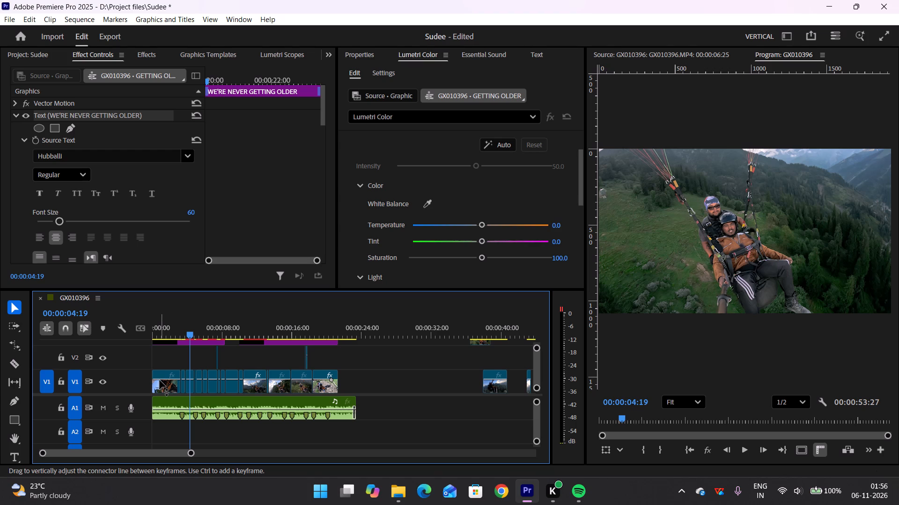
Add two opacity keyframes at the start of the first V1 clip and lower the earlier one so the footage fades in.
key("p")
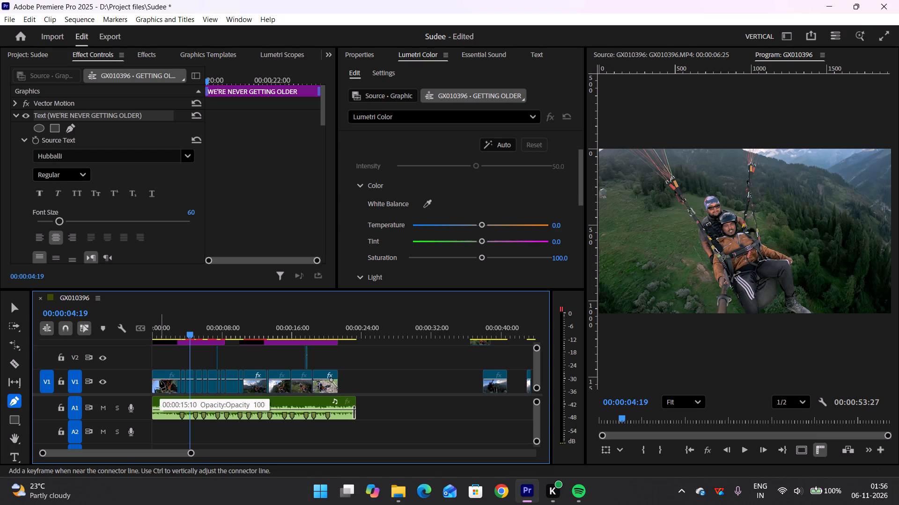
left_click(160, 380)
left_click(154, 379)
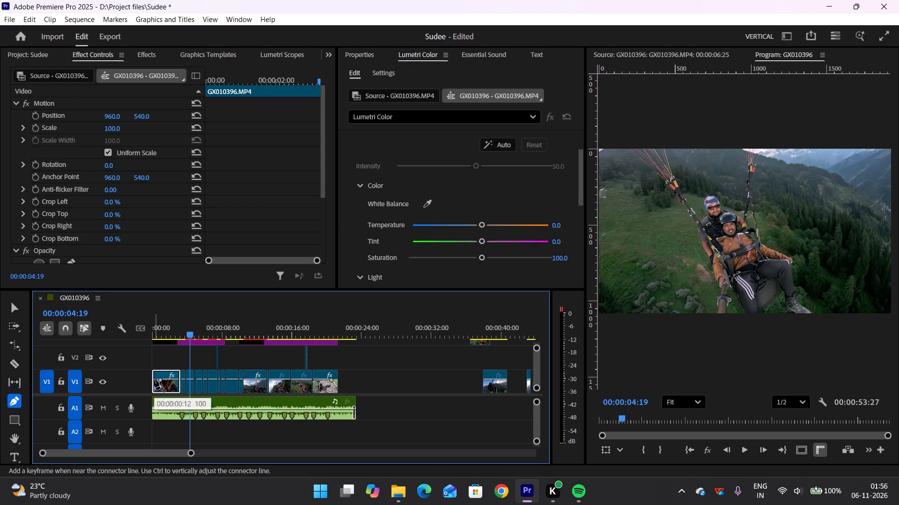
key("v")
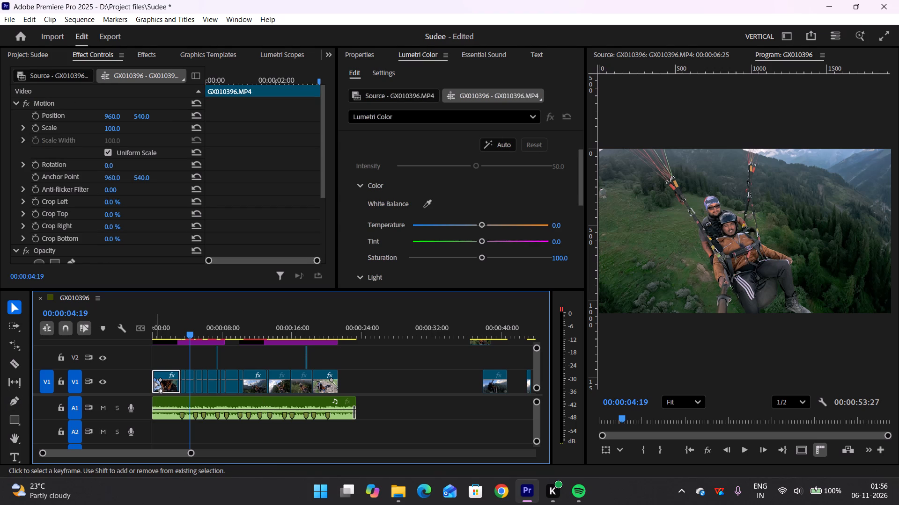
left_click_drag(155, 381, 124, 414)
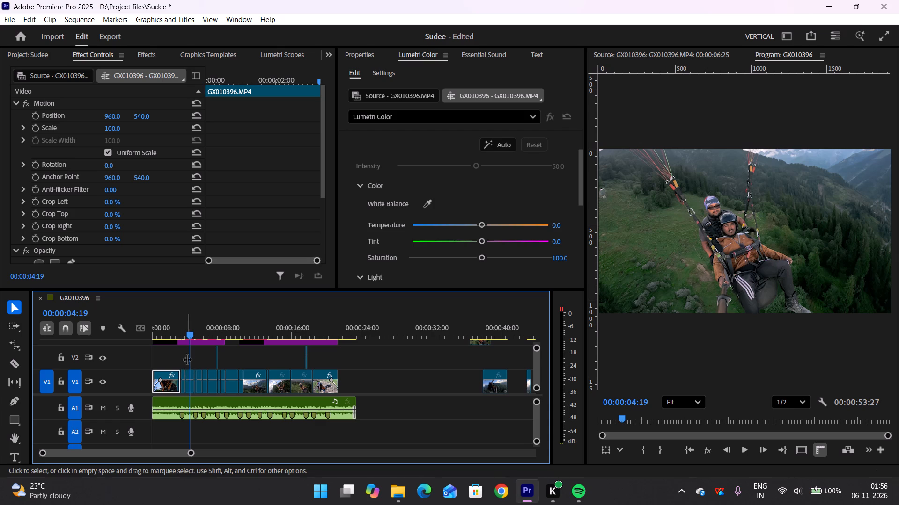
Play the full edit from the start to 00:00:23:25 to review the titles, footage and music together.
left_click_drag(190, 332, 73, 337)
key("space")
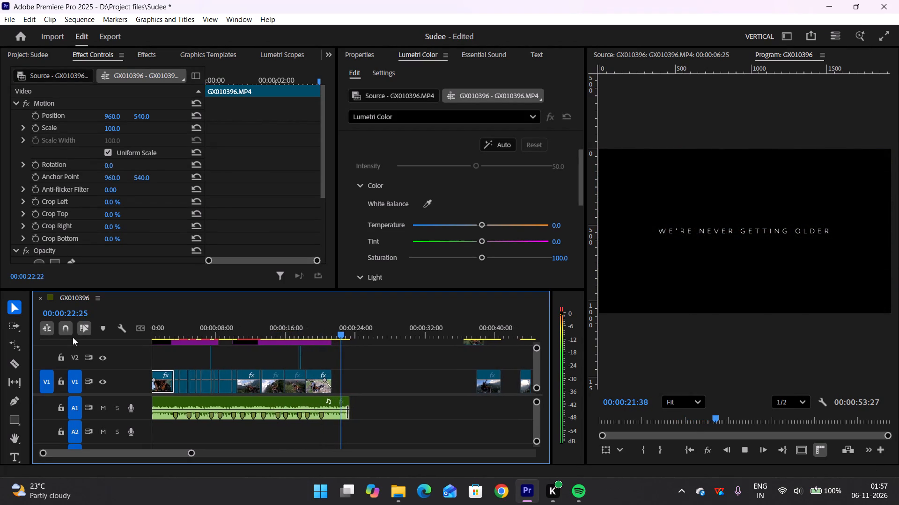
key("space")
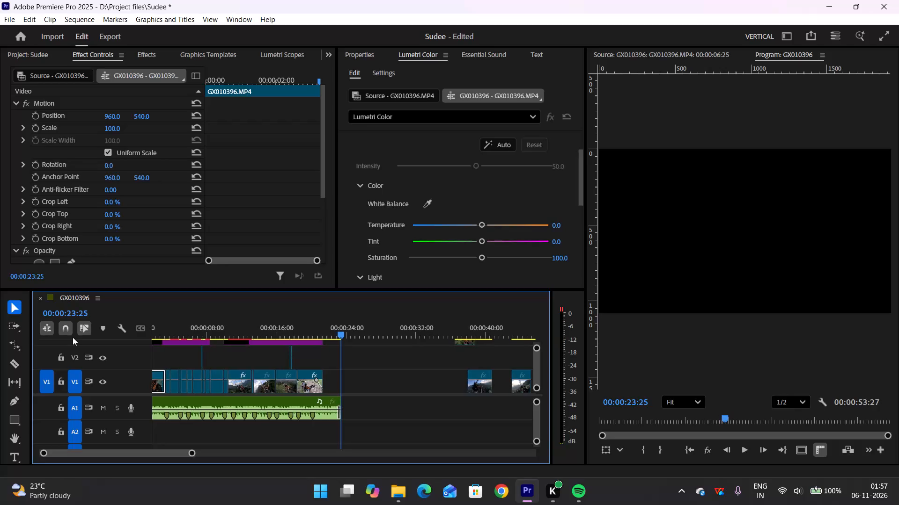
Mark the sequence's out point at 00:00:23:25, where the music ends.
key("o")
scroll(286, 384, "right", 9)
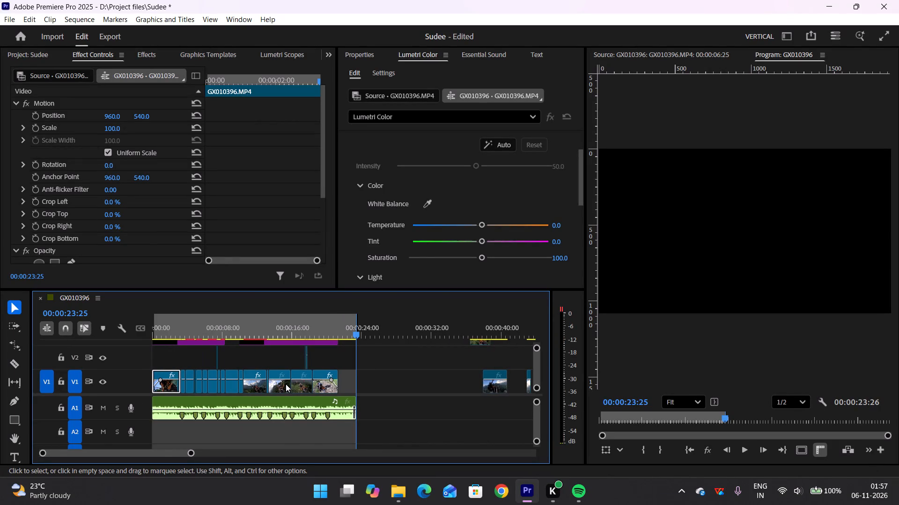
scroll(286, 384, "right", 13)
Open the export settings, apply the Custom (HEVC (H.265) - varoor) preset and look through its expanded video settings.
left_click(109, 38)
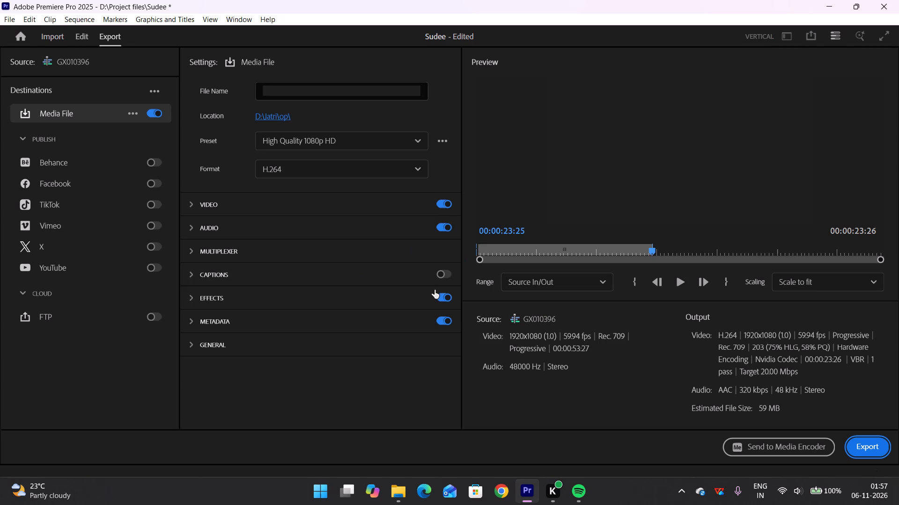
left_click(341, 144)
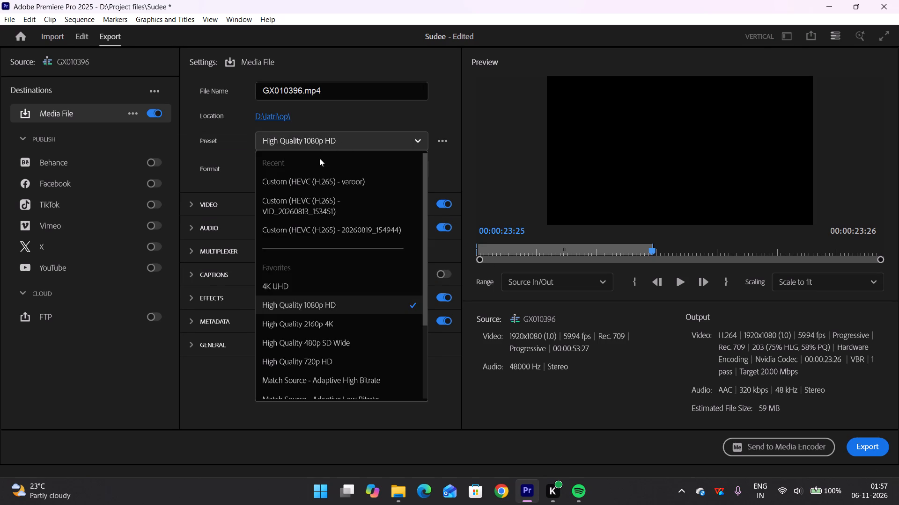
left_click(308, 180)
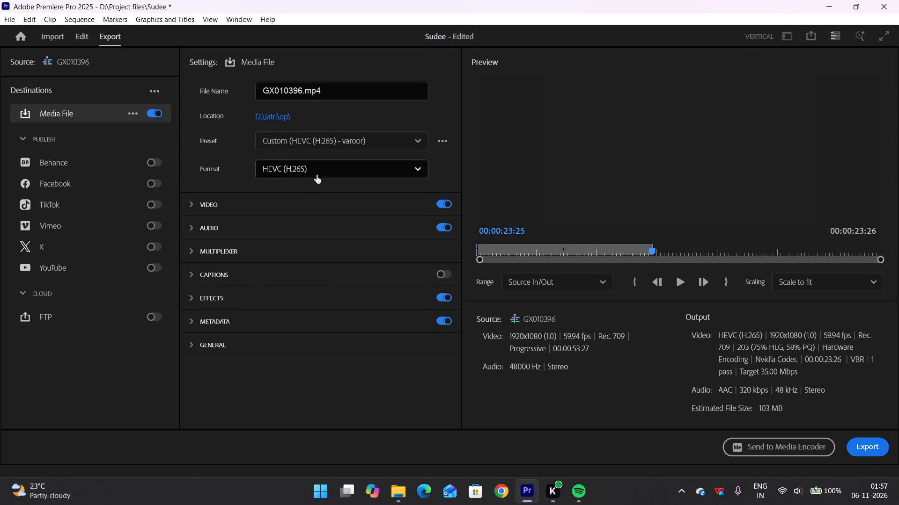
left_click(265, 197)
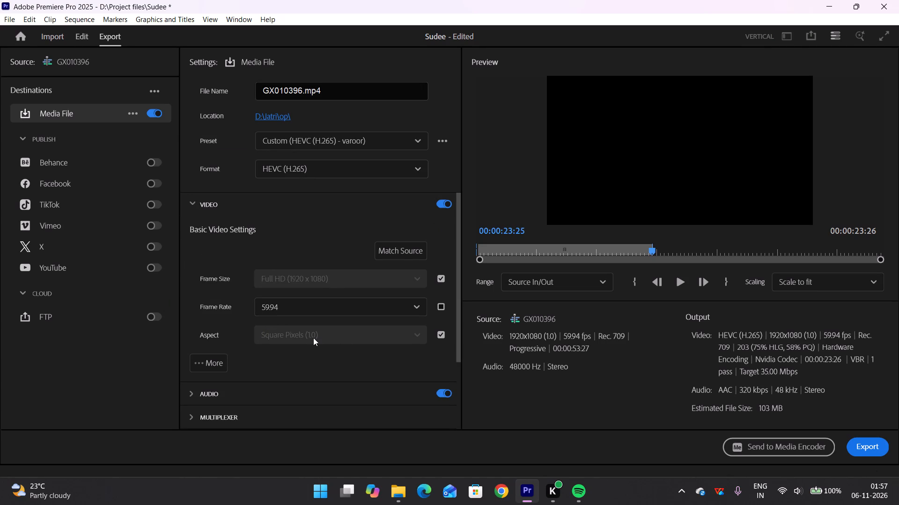
left_click(211, 361)
scroll(215, 317, "up", 1)
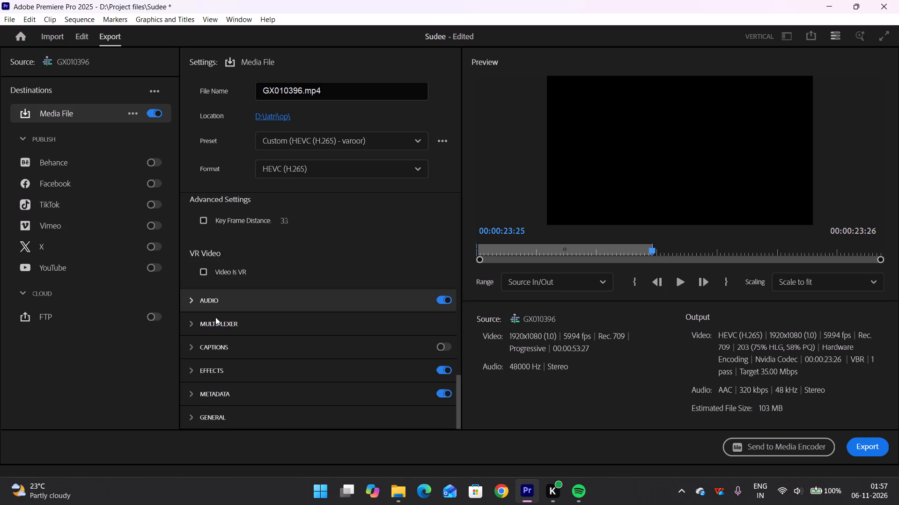
scroll(215, 317, "up", 1)
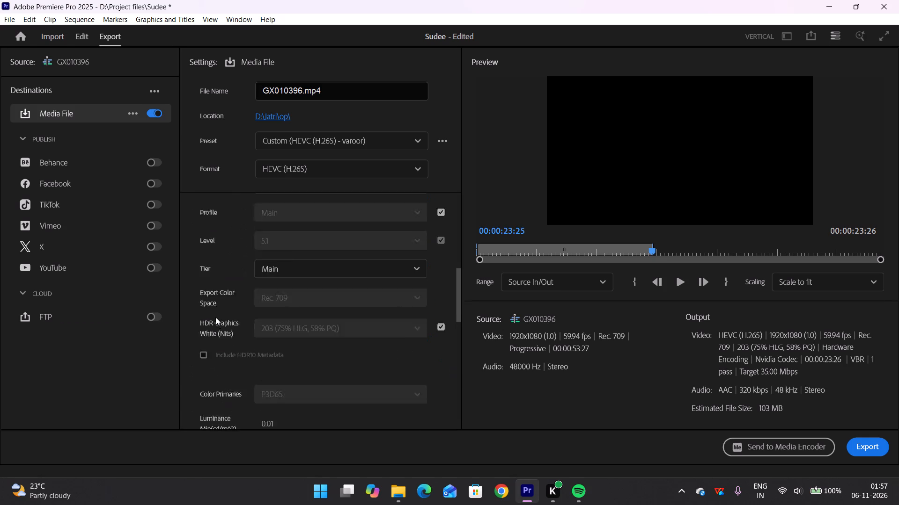
scroll(215, 317, "up", 1)
Change the export location to the Basu folder inside Pc pr on drive D.
left_click(274, 111)
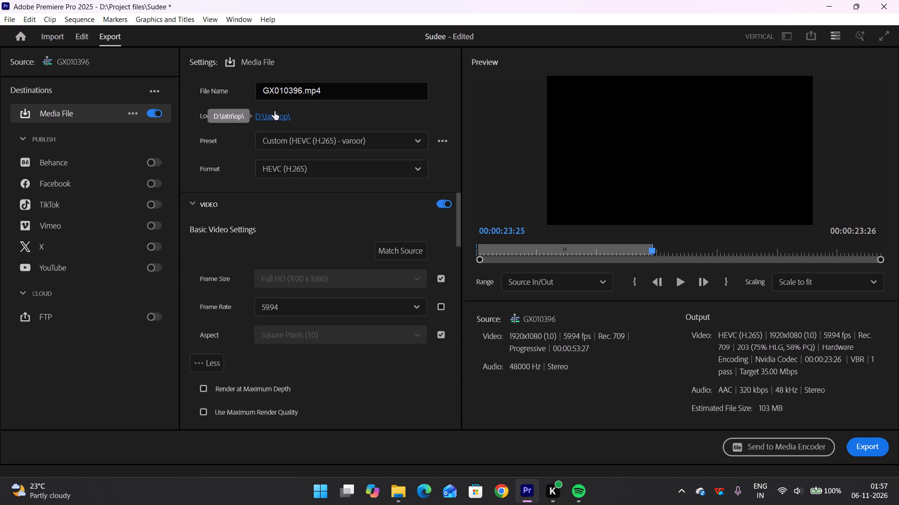
scroll(64, 156, "up", 1)
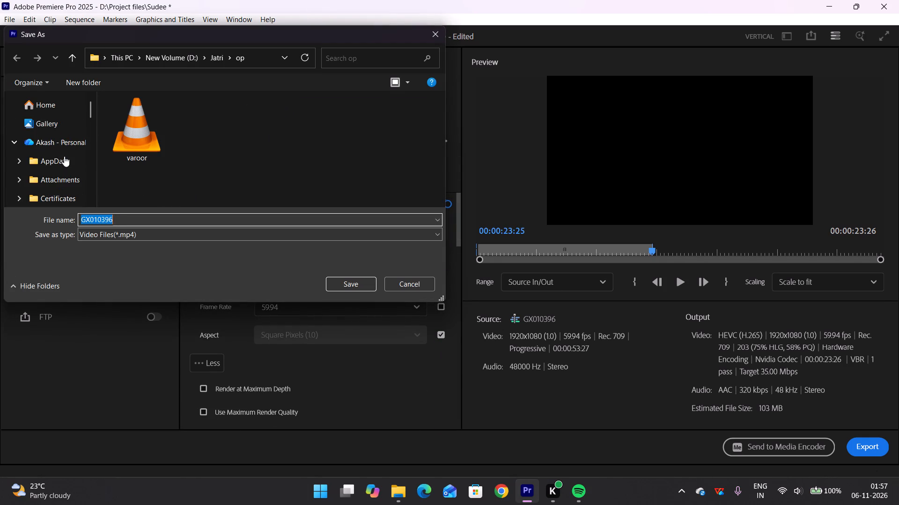
right_click(55, 149)
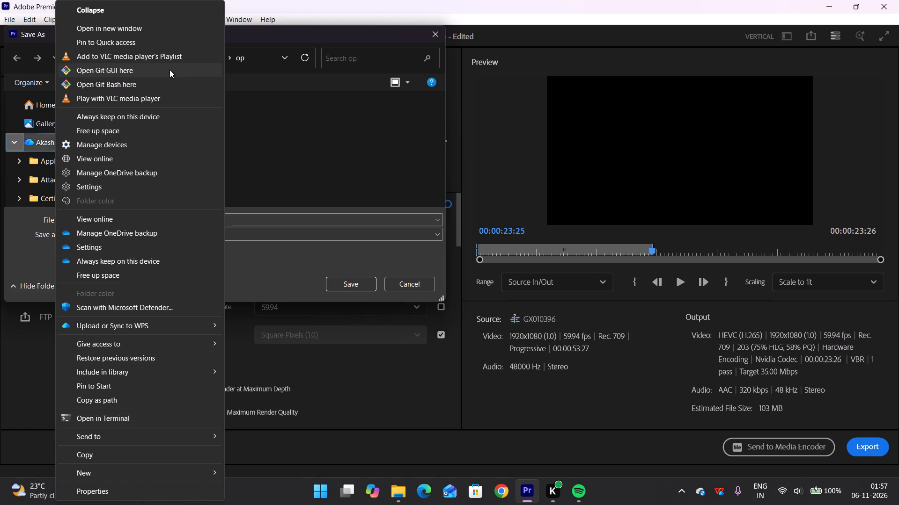
left_click(294, 127)
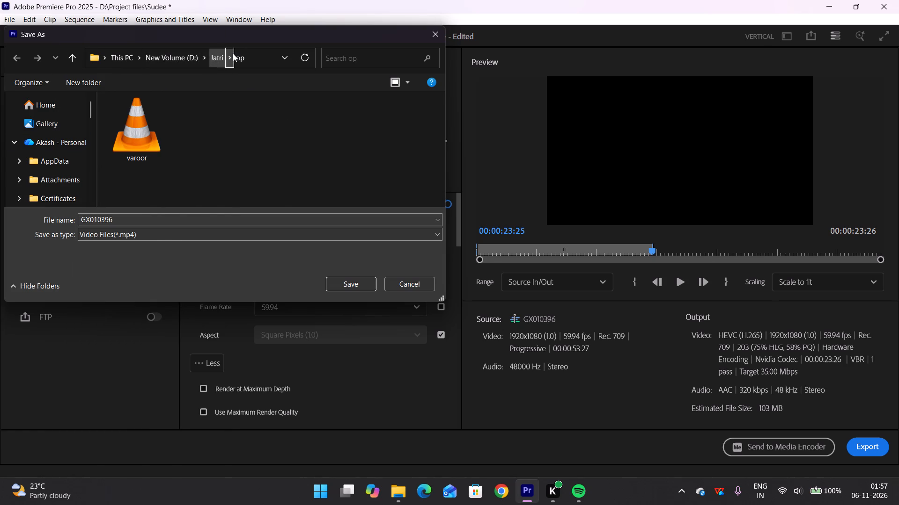
left_click(193, 54)
scroll(267, 128, "down", 1)
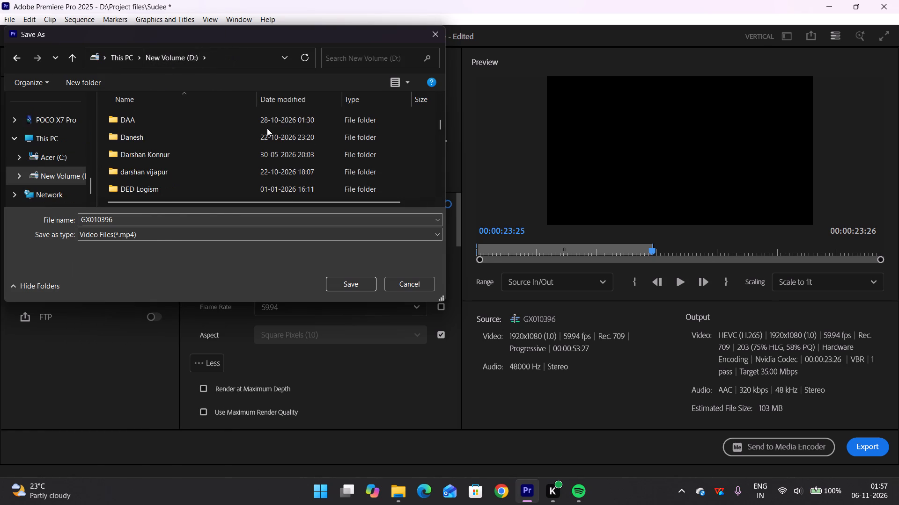
left_click_drag(442, 127, 440, 134)
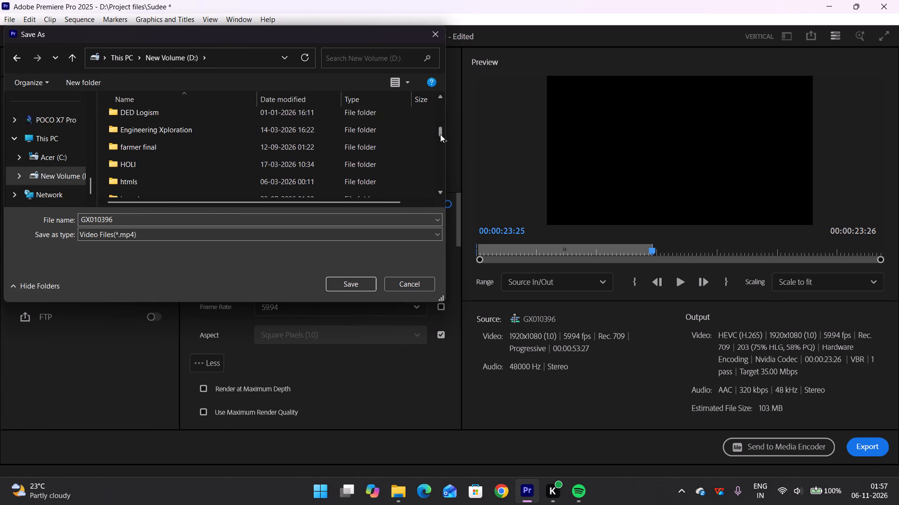
left_click_drag(440, 134, 438, 147)
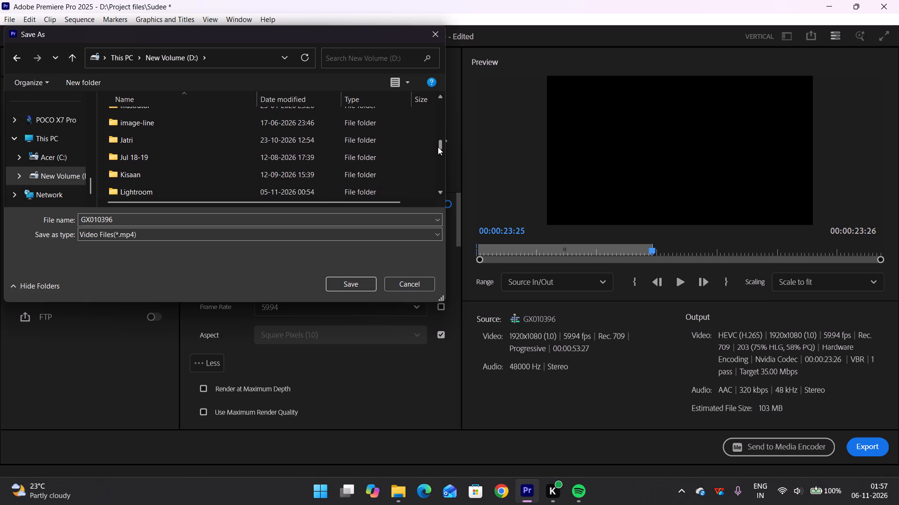
left_click_drag(440, 146, 439, 159)
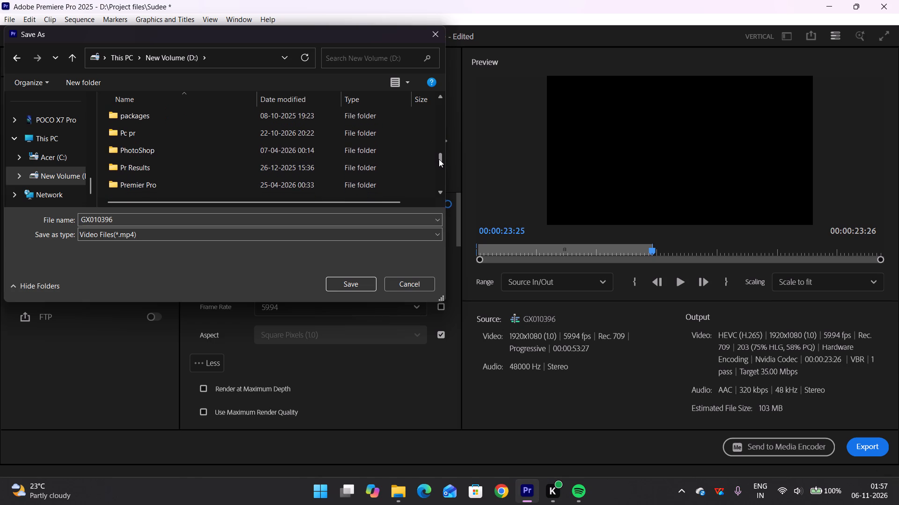
double_click(158, 130)
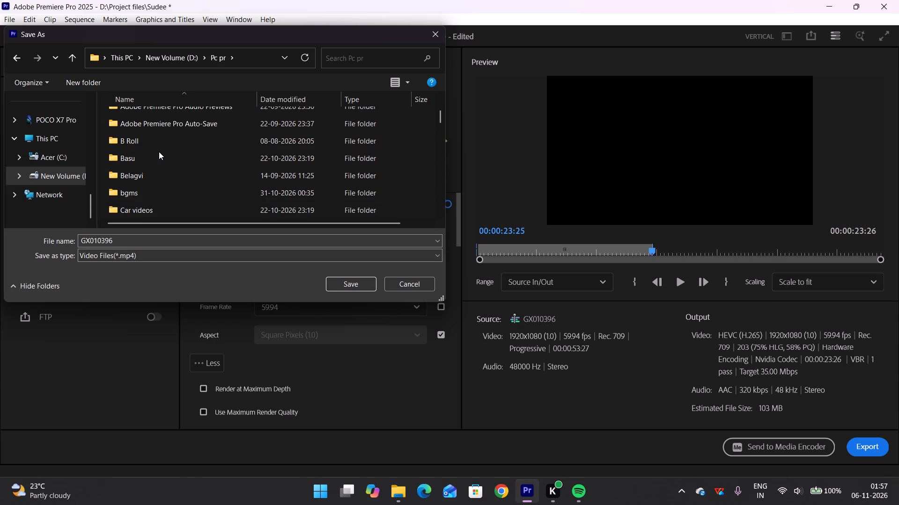
double_click(159, 151)
left_click(359, 176)
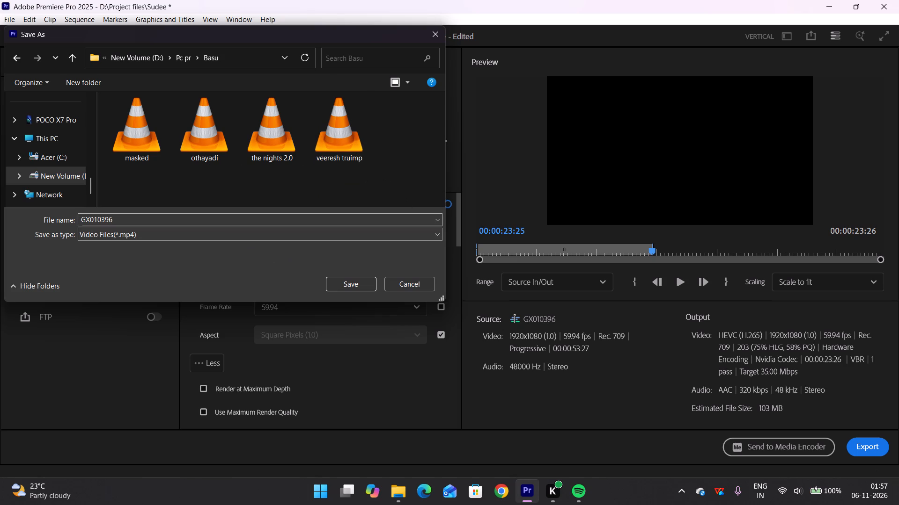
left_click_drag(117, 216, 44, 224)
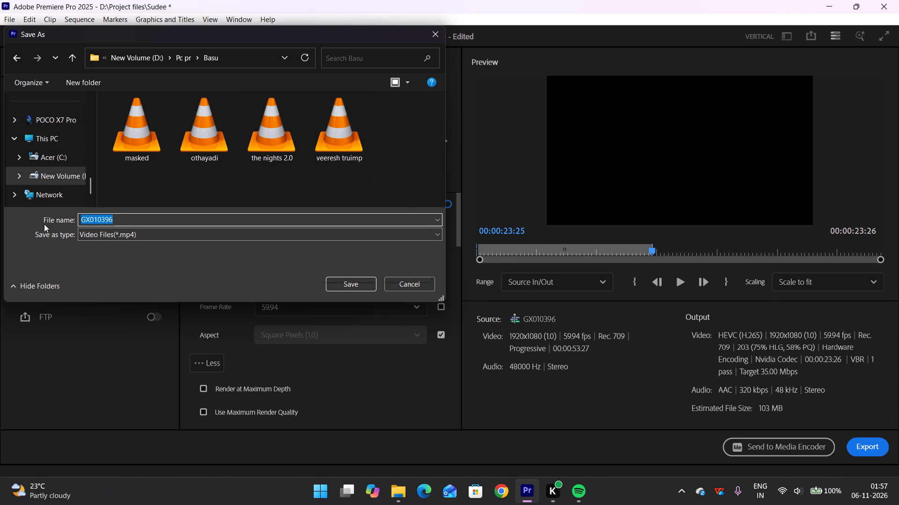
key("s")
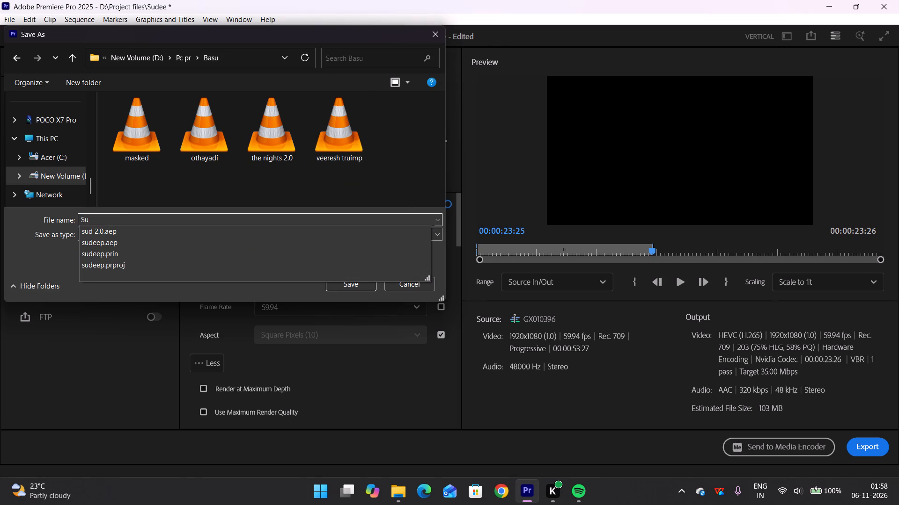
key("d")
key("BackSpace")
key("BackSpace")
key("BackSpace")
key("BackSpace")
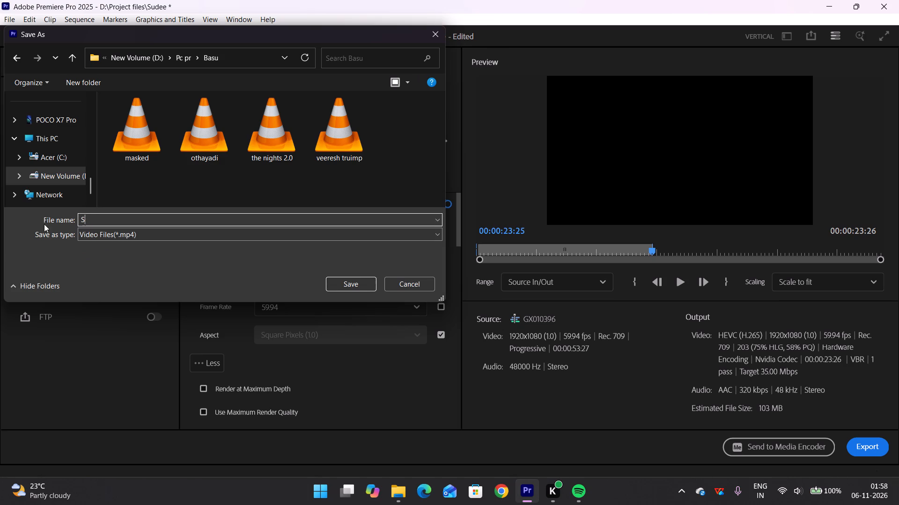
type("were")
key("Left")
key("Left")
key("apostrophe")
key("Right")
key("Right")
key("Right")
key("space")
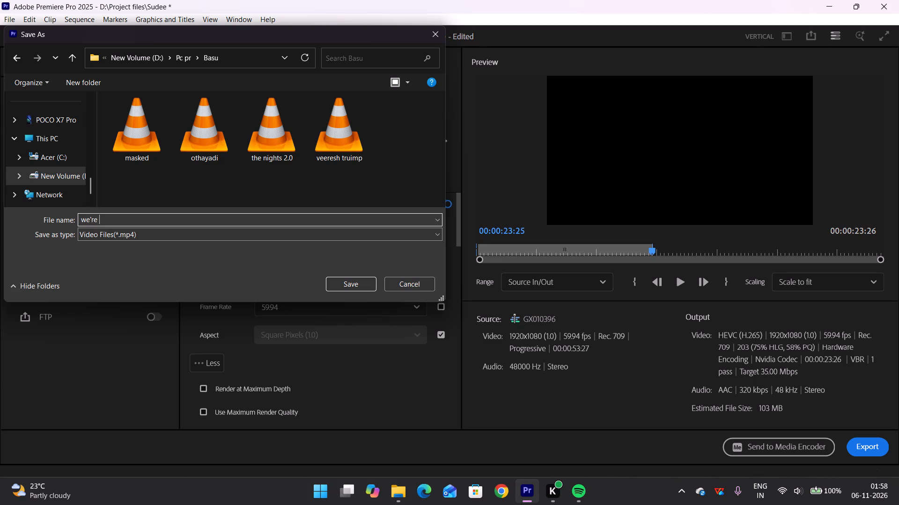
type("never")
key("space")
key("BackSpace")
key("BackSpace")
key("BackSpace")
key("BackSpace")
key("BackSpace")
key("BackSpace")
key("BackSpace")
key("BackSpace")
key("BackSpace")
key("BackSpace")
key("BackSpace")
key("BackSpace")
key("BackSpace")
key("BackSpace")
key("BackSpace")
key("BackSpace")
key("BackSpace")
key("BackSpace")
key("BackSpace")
Name the output file "sudeep closer" and save the export destination.
type("sudeep cloder")
key("BackSpace")
key("BackSpace")
key("BackSpace")
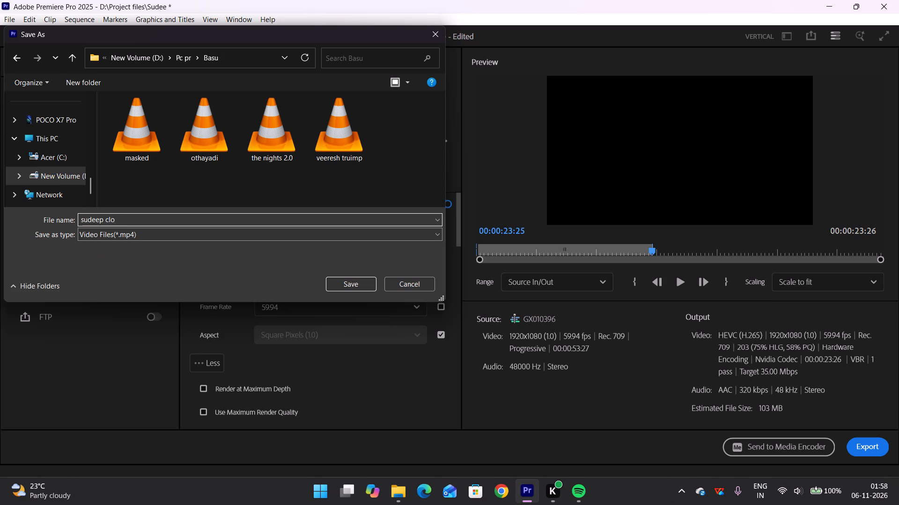
type("ser")
key("Return")
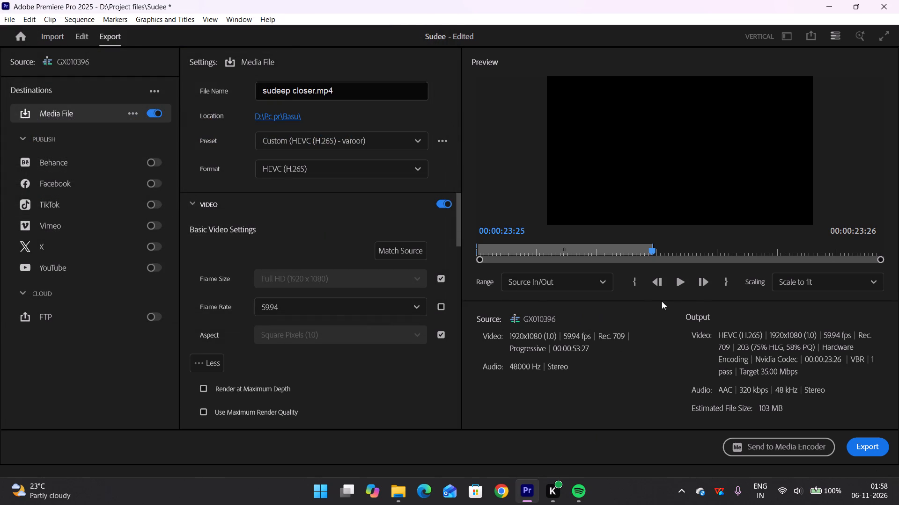
Export the marked range as sudeep closer.mp4.
left_click(856, 452)
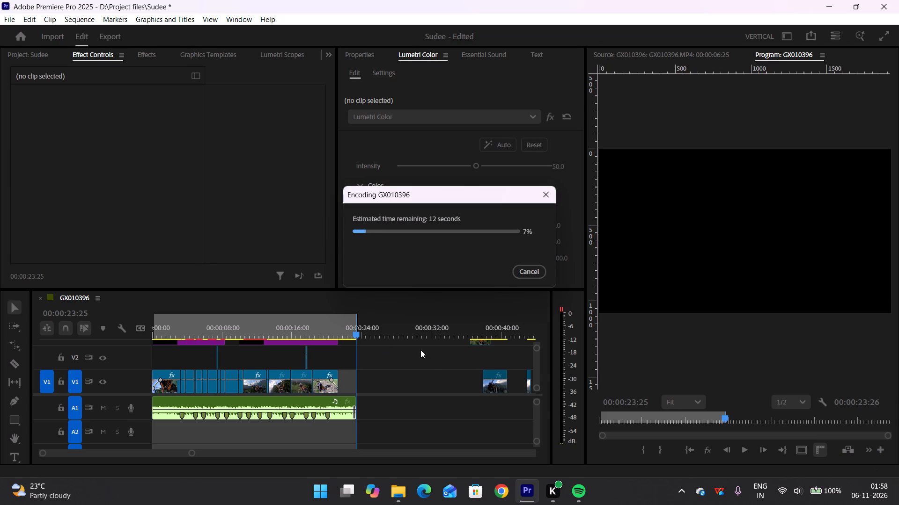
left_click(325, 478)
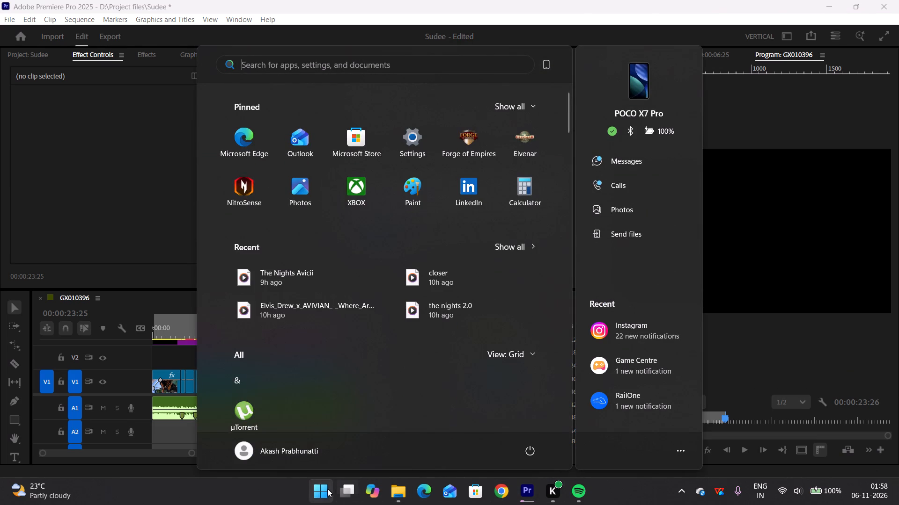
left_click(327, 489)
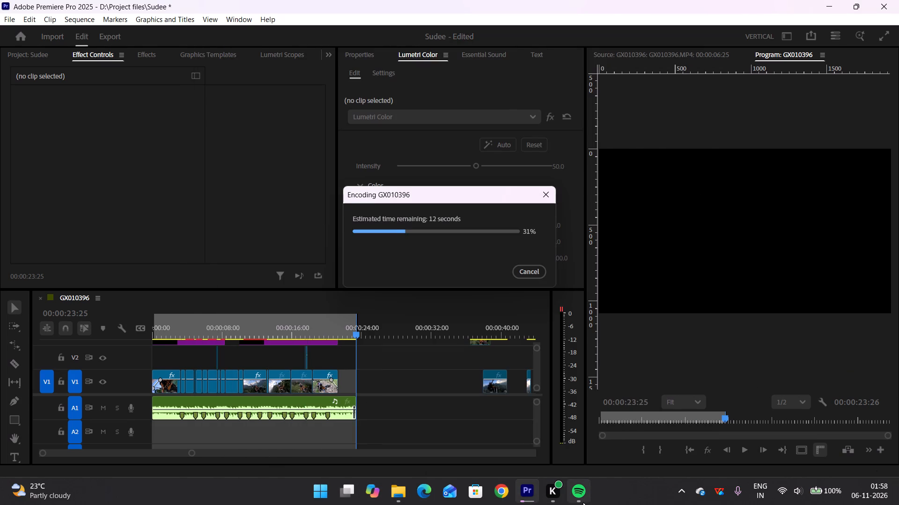